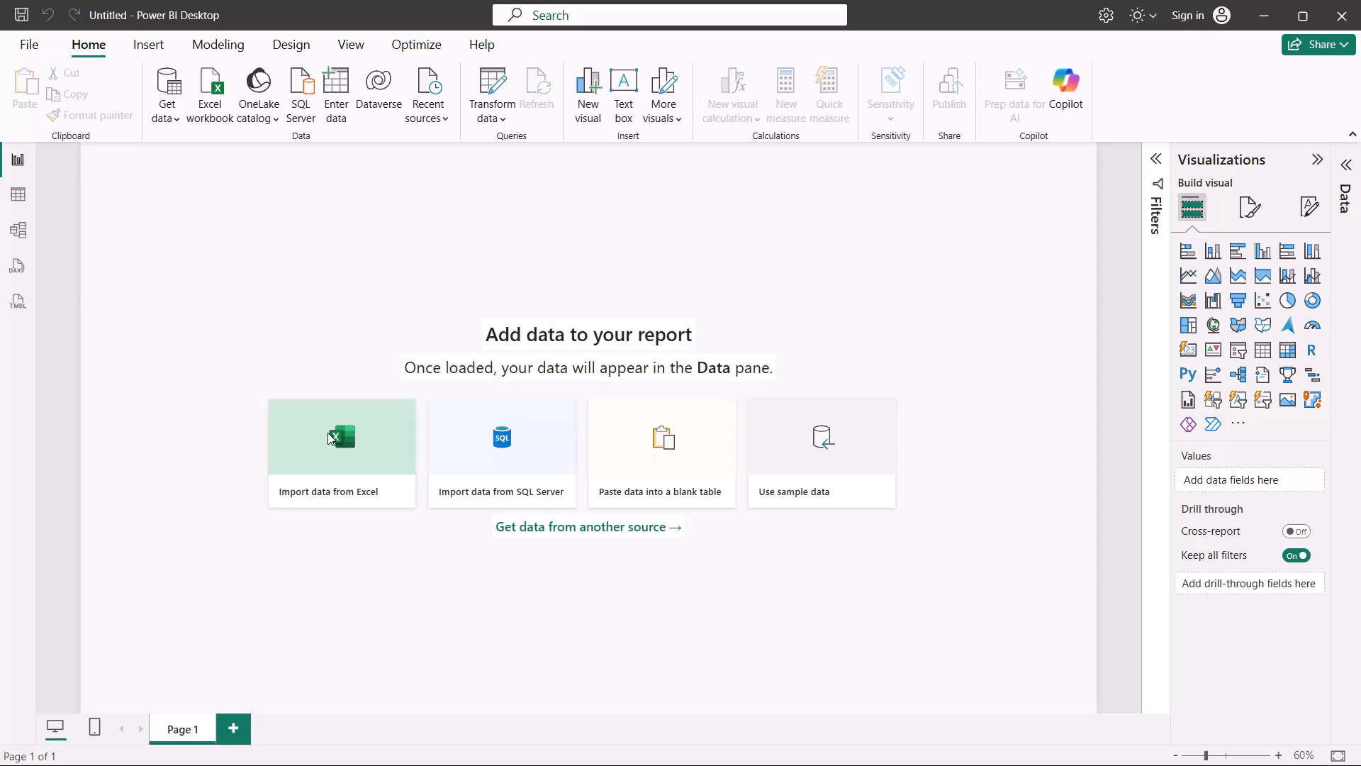
Connect to the Excel workbook Healthcare_Sales_8000_Rows_15_Columns from the Downloads folder as the report's data source.
double_click(327, 433)
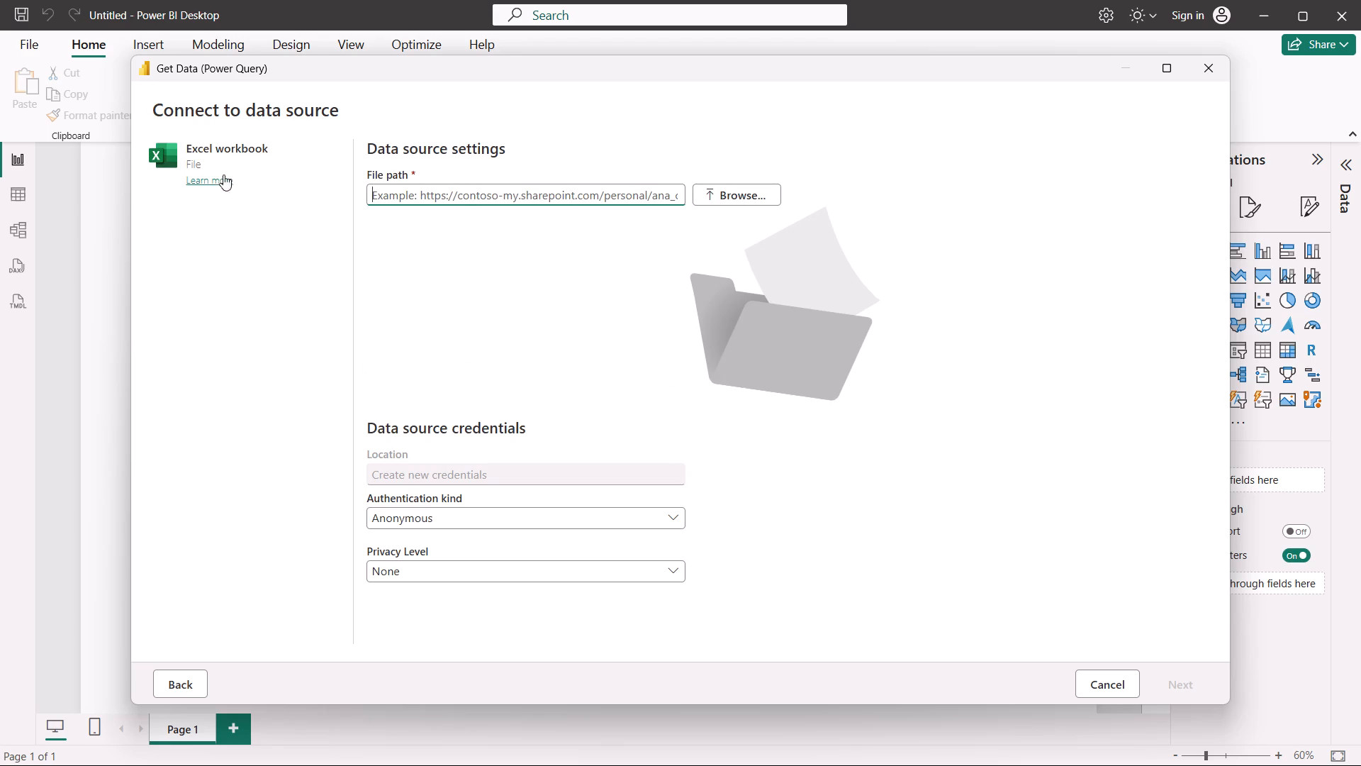
left_click(202, 142)
left_click(741, 196)
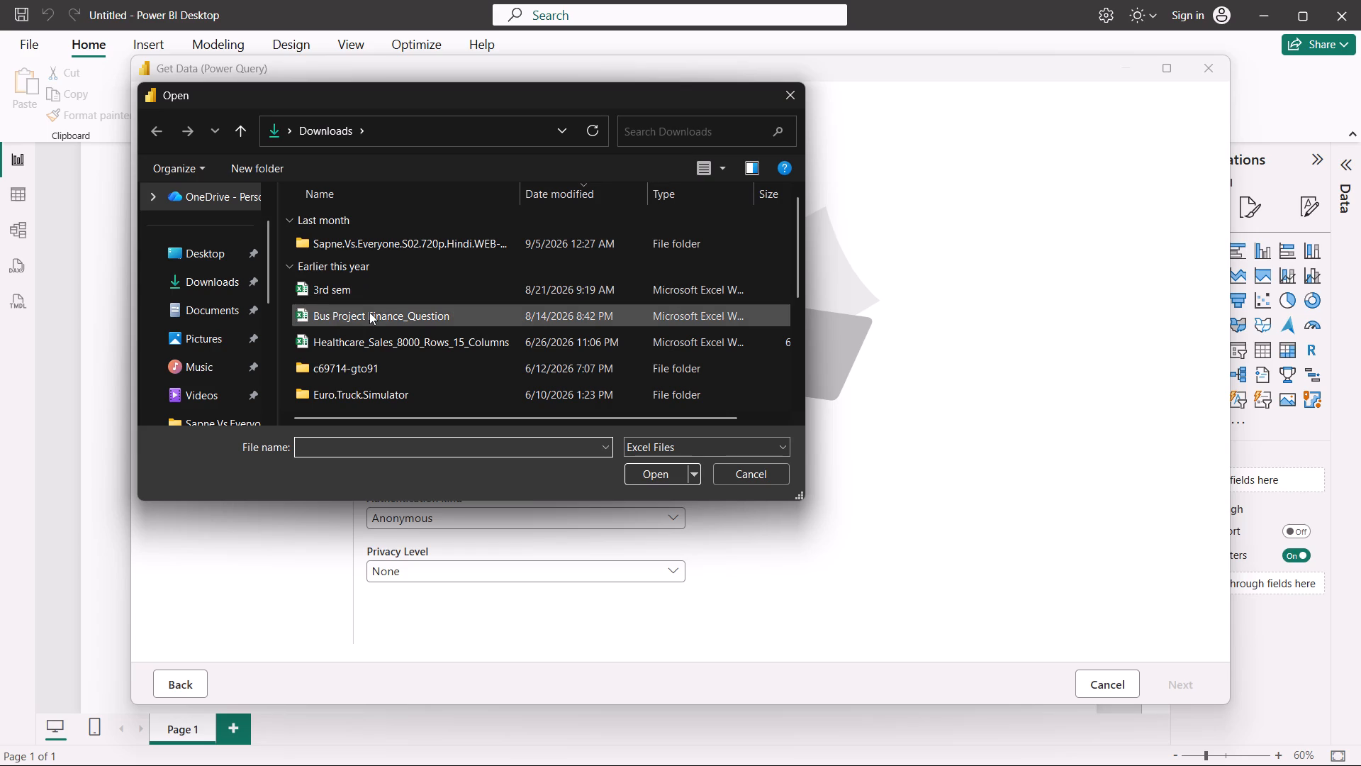
left_click(380, 331)
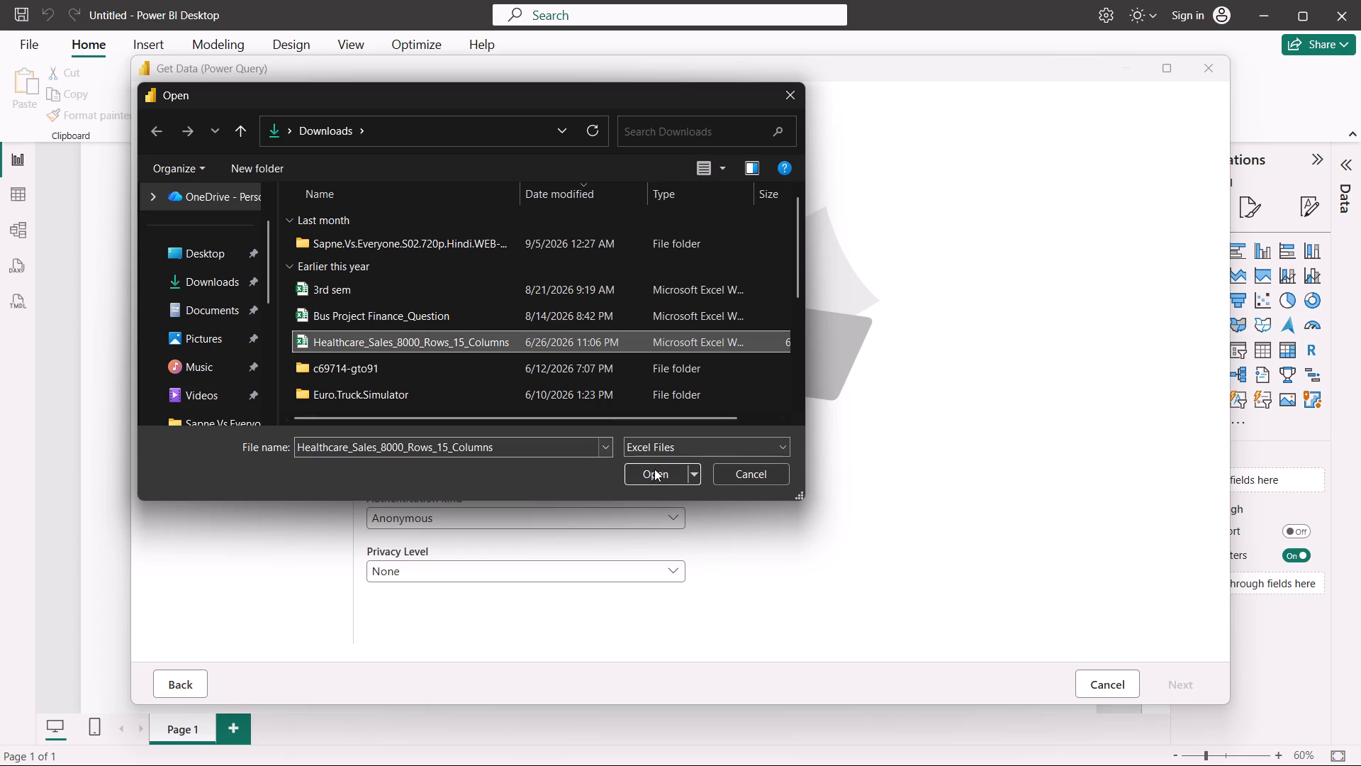
left_click(655, 475)
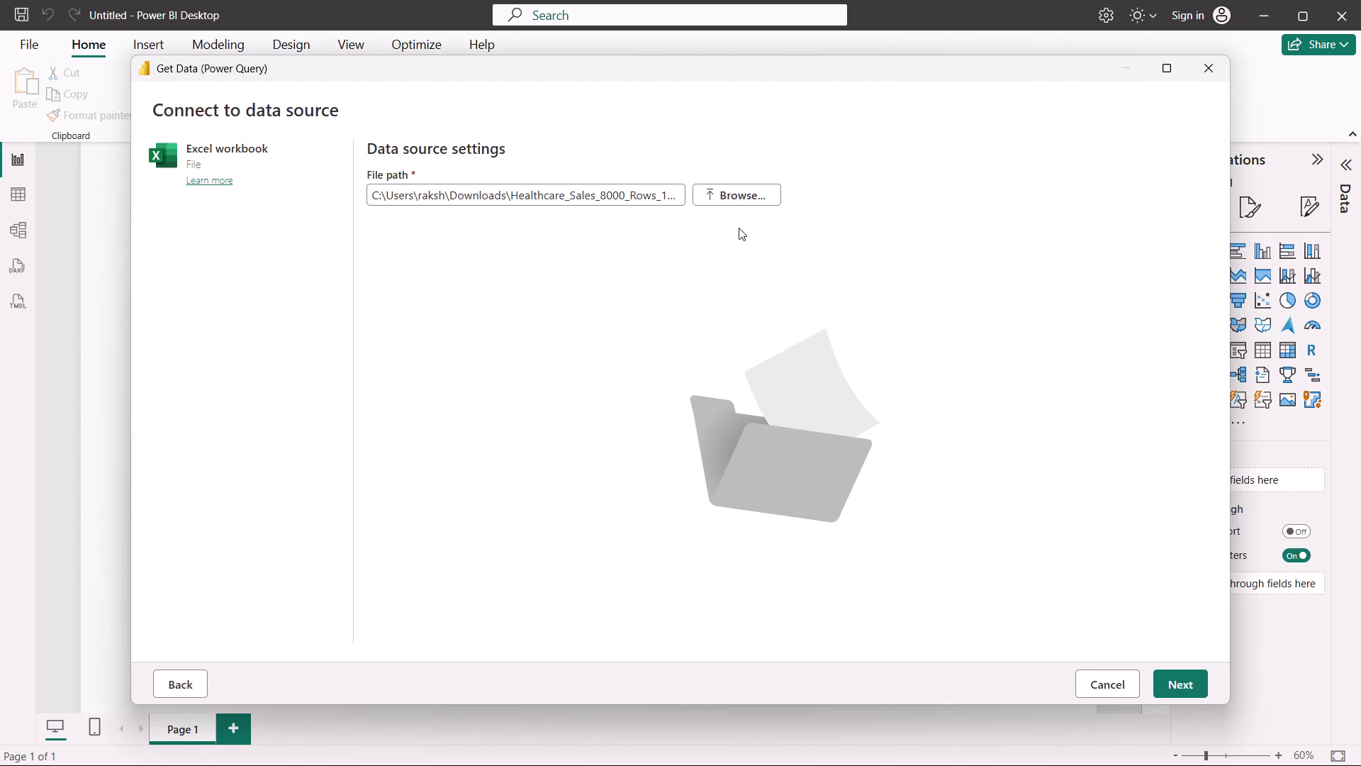
left_click(1201, 685)
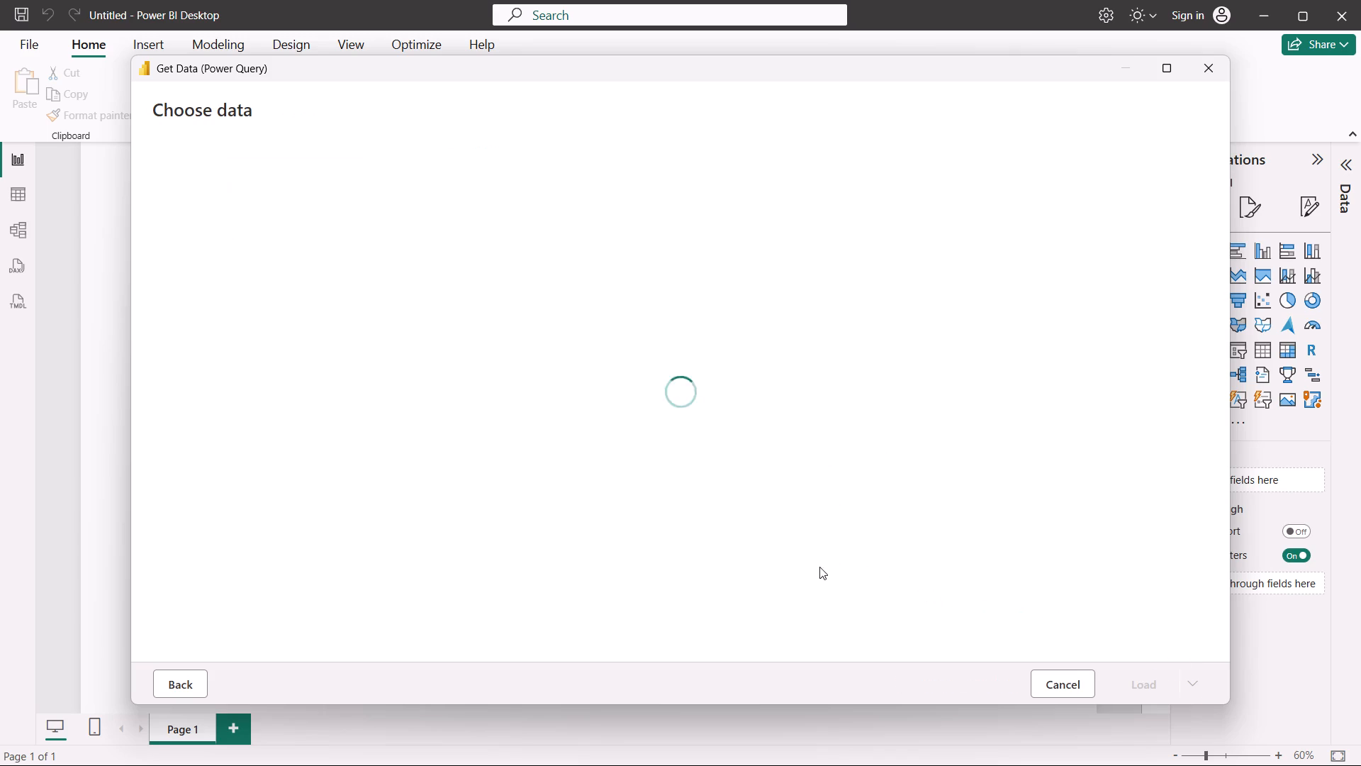
Choose the Healthcare_Sales_Data table from the workbook and load it into the report.
left_click(271, 233)
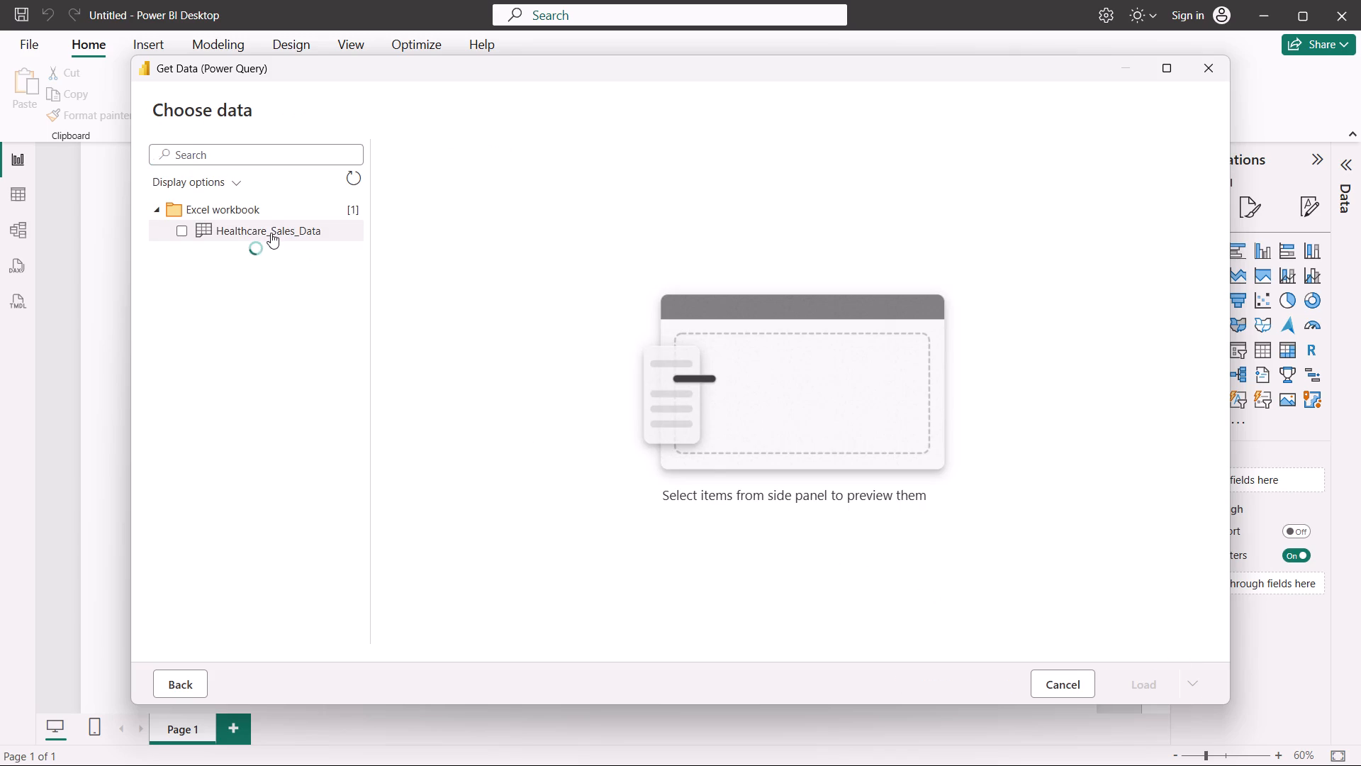
left_click(170, 223)
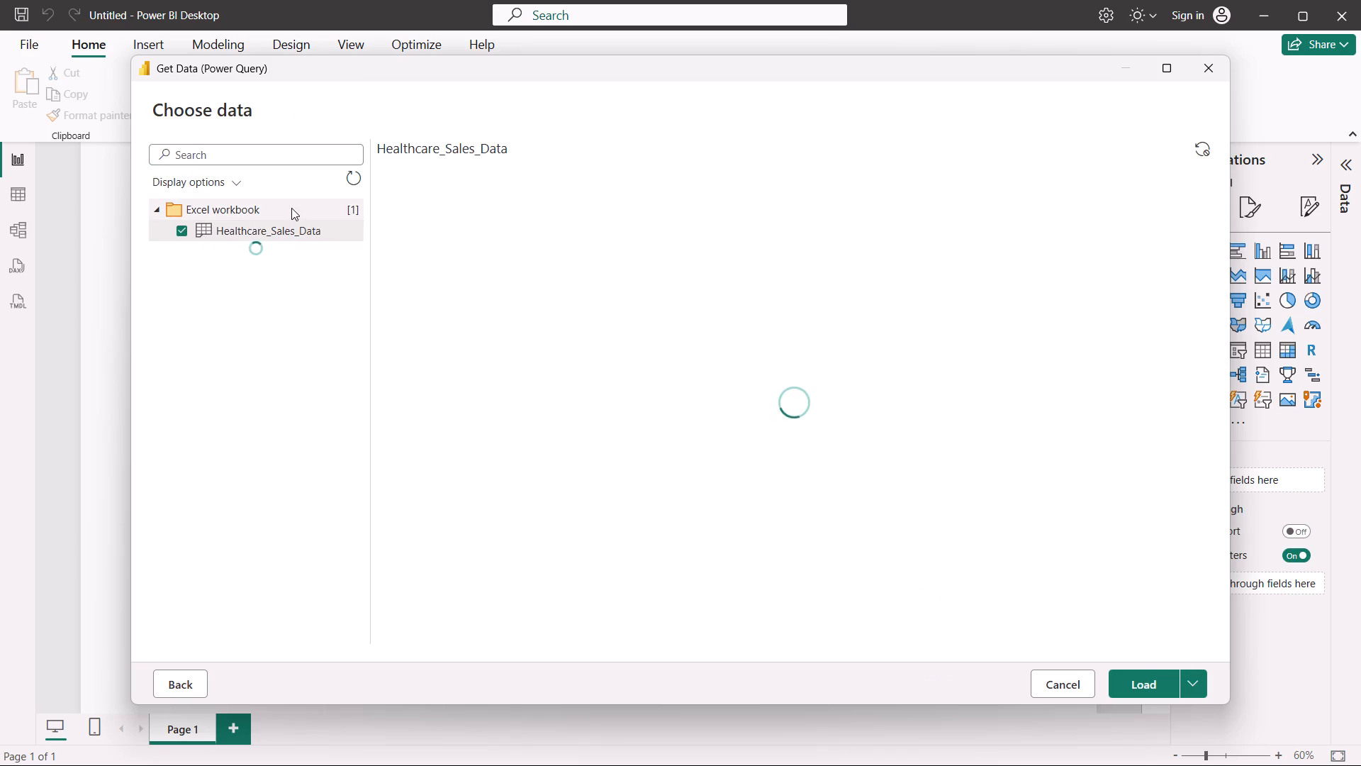
left_click(1143, 689)
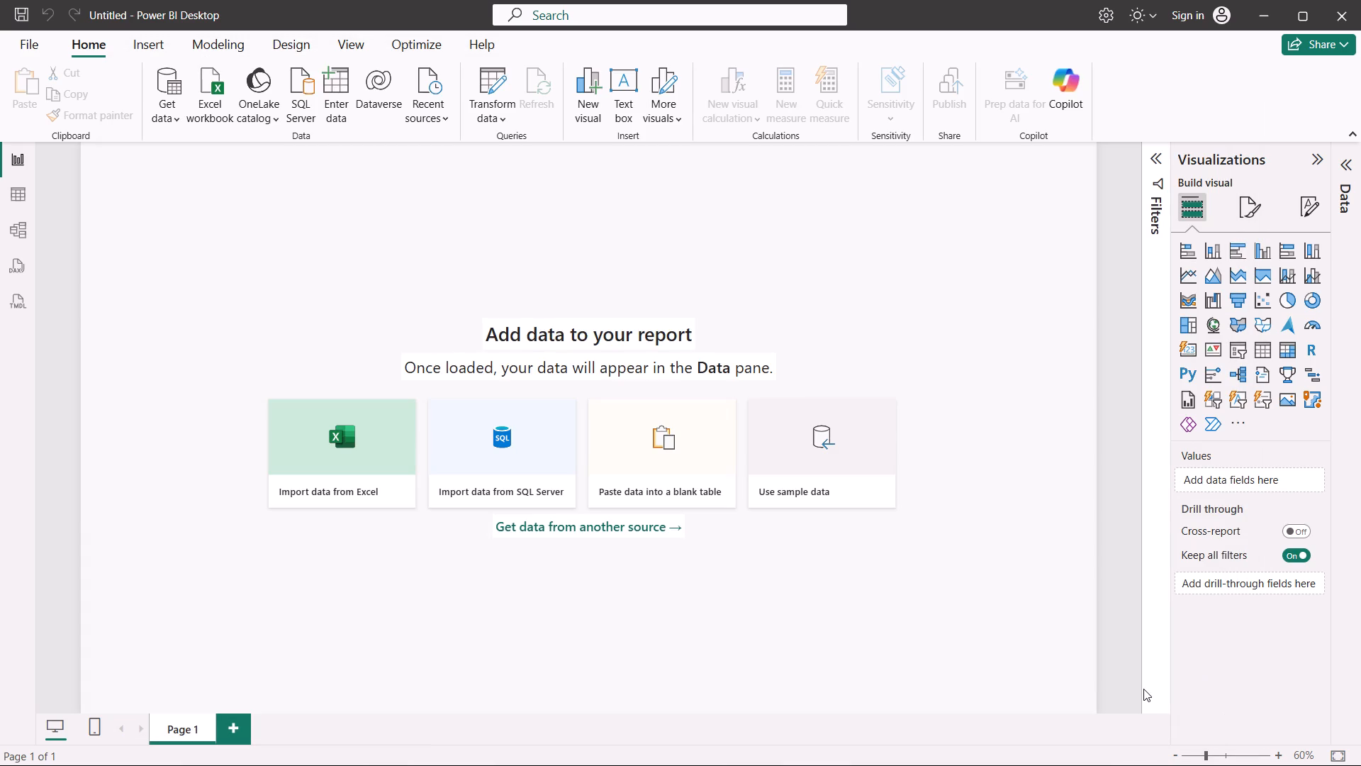
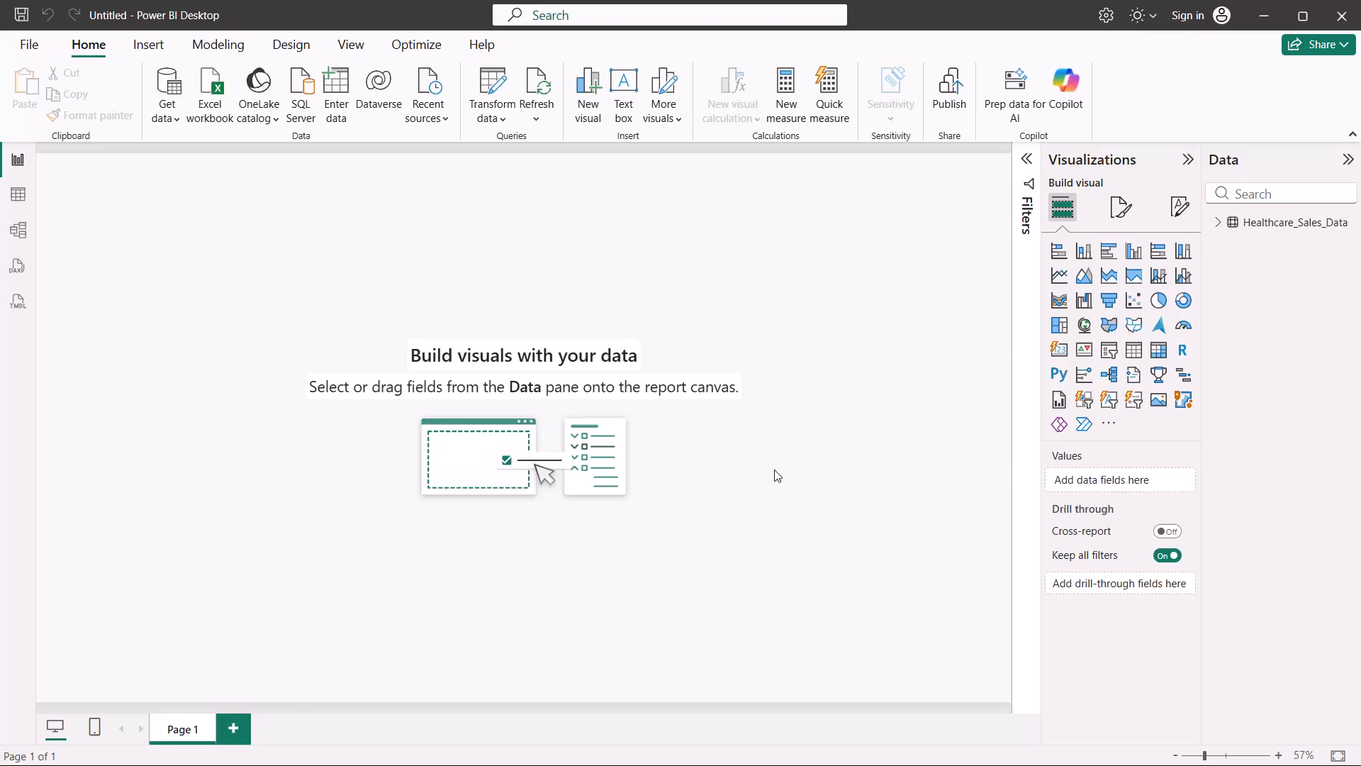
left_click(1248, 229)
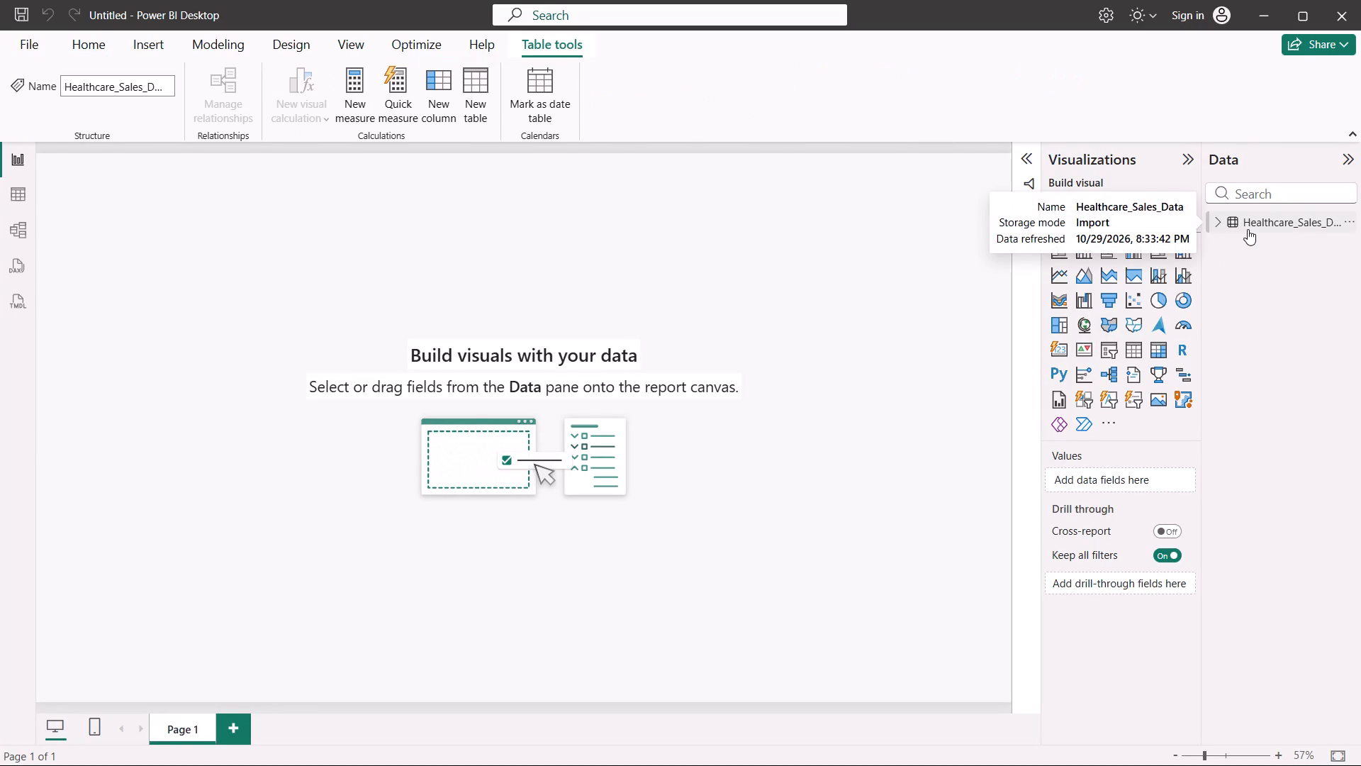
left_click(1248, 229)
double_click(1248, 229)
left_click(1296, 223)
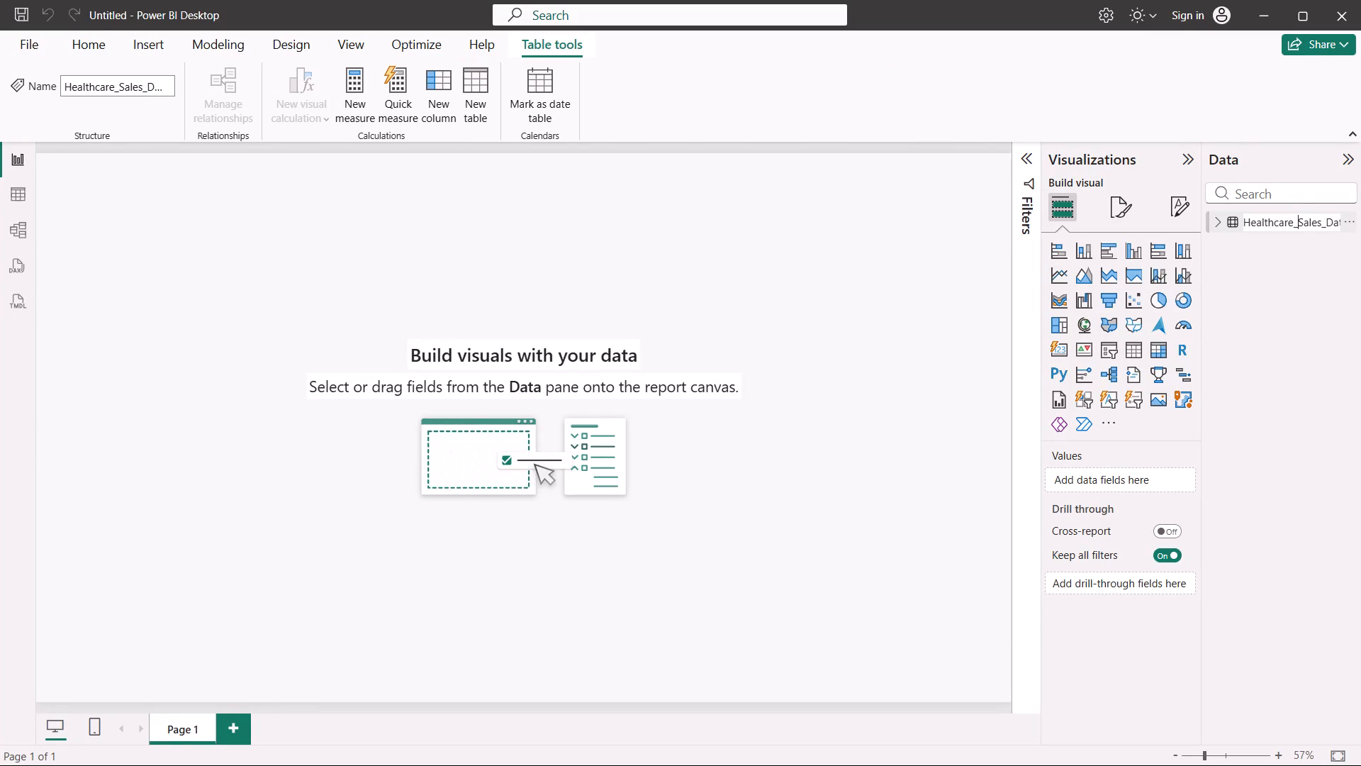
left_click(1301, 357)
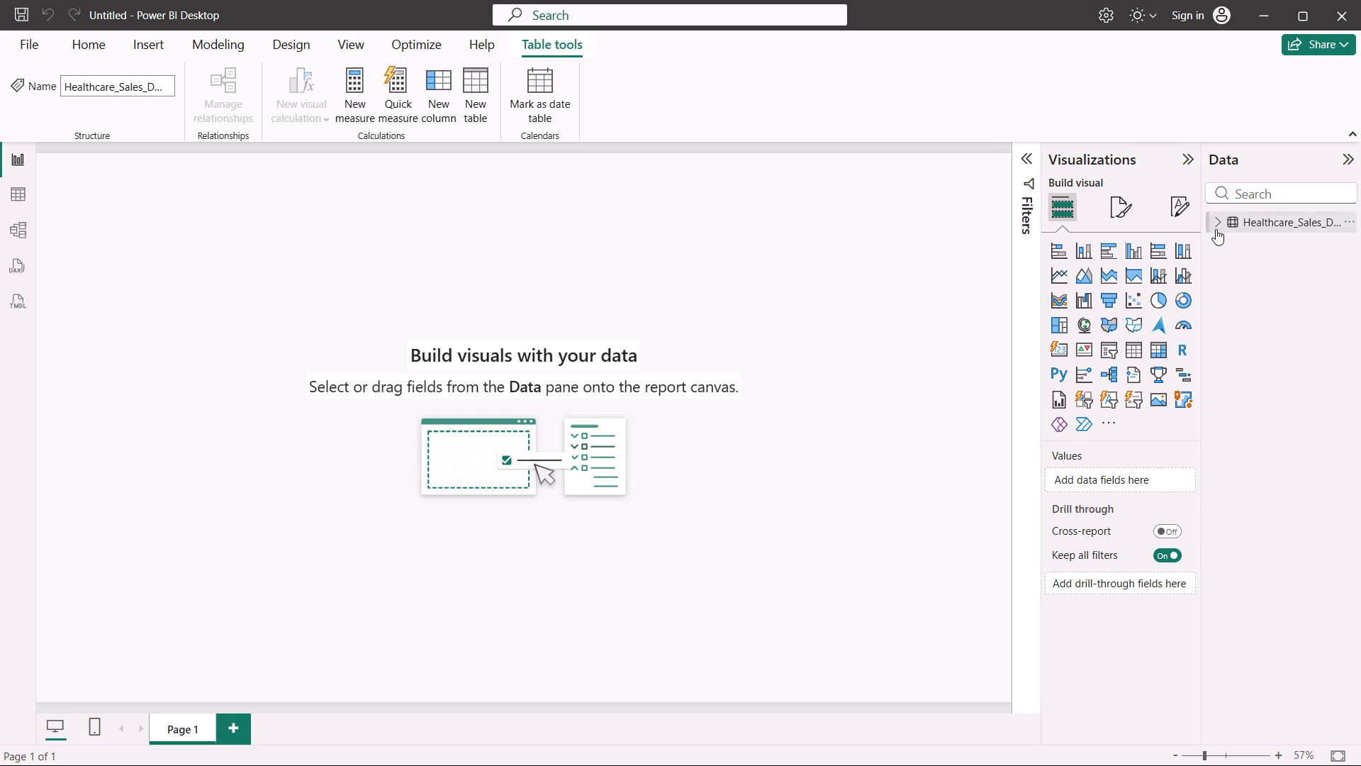
Create a visual from the Country, Customer_Type, Date and Discount_Percent fields of the Healthcare_Sales_Data table.
left_click(1211, 223)
left_click(1237, 245)
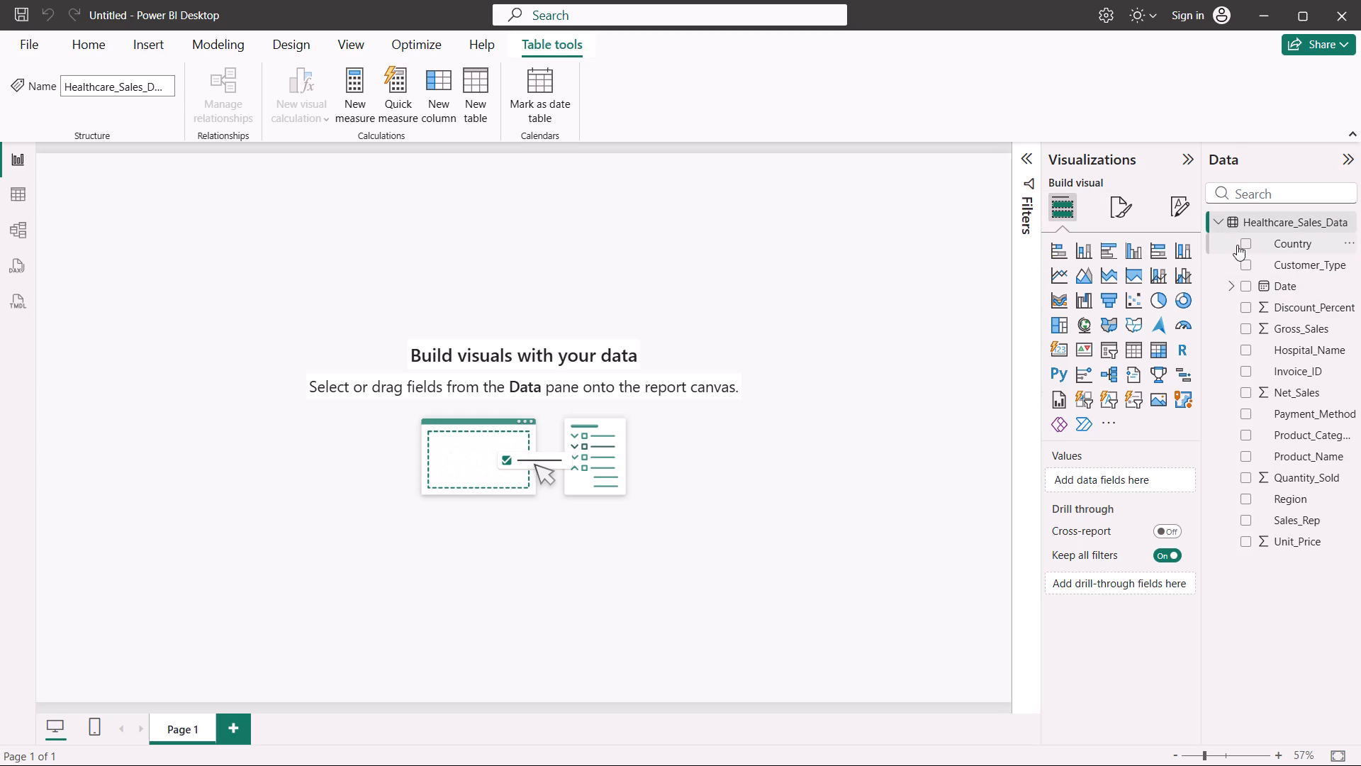
left_click(1243, 241)
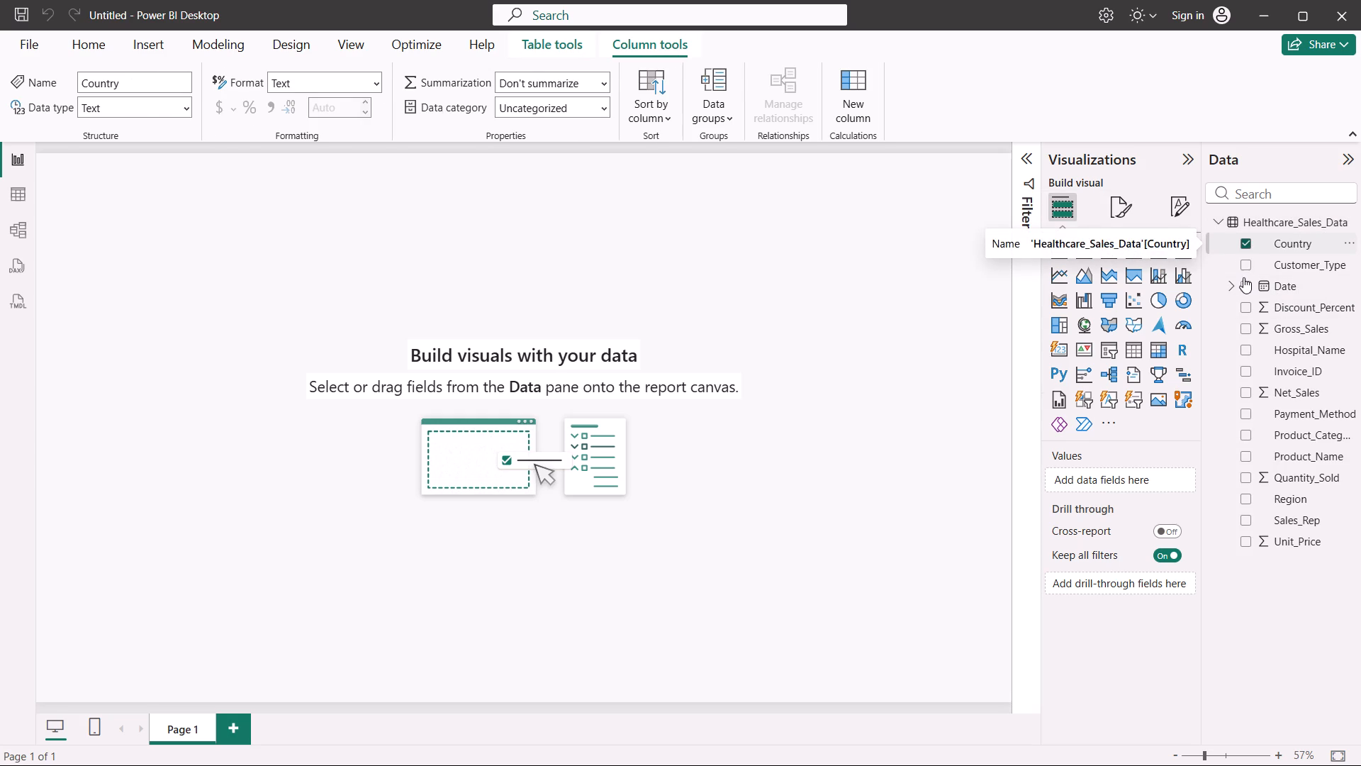
left_click(1247, 265)
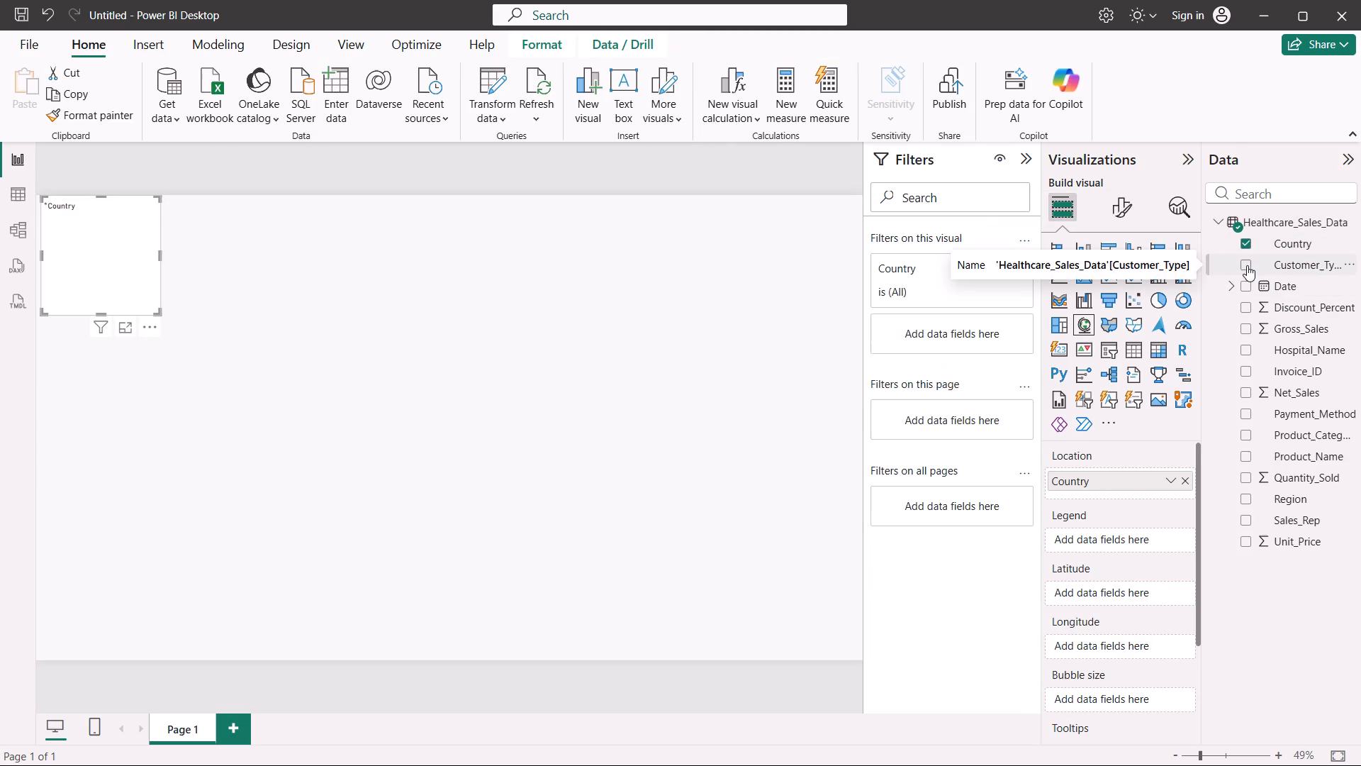
left_click(1243, 284)
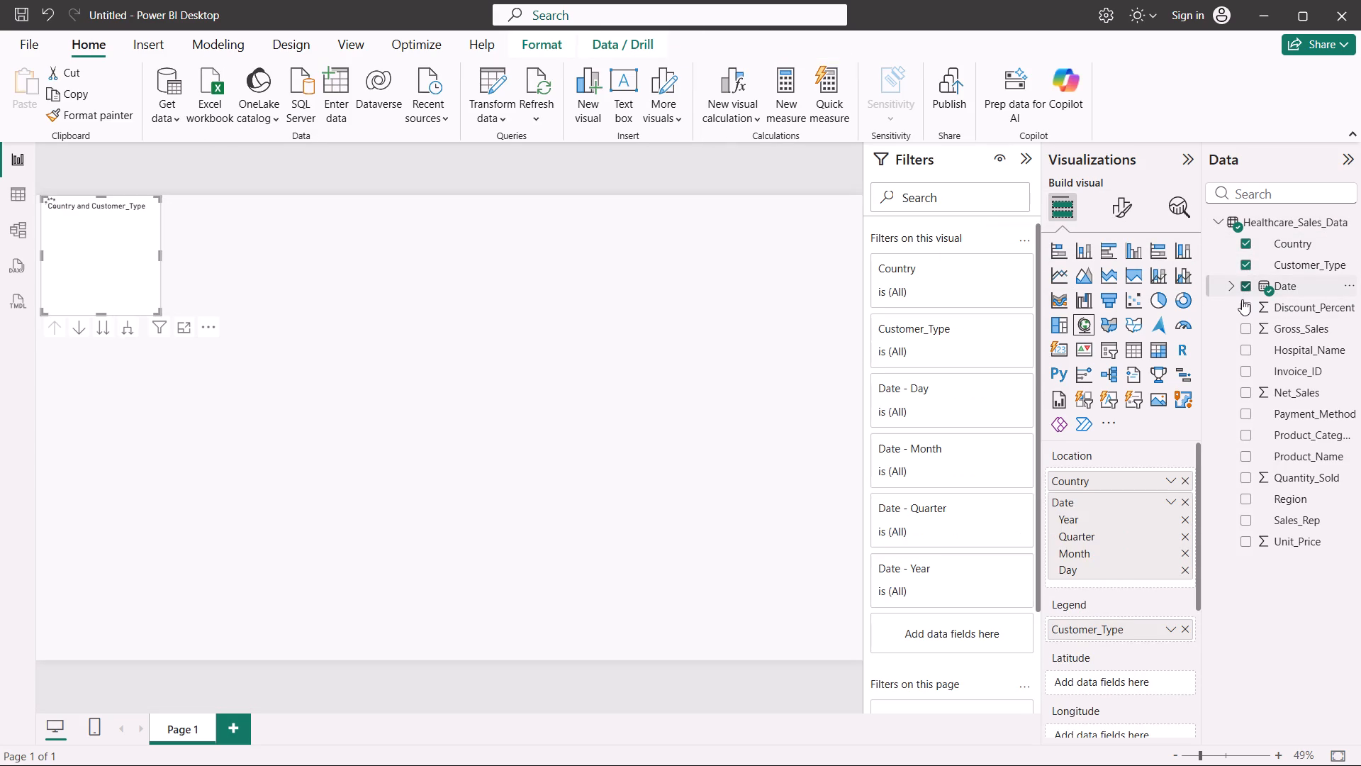
left_click(1243, 308)
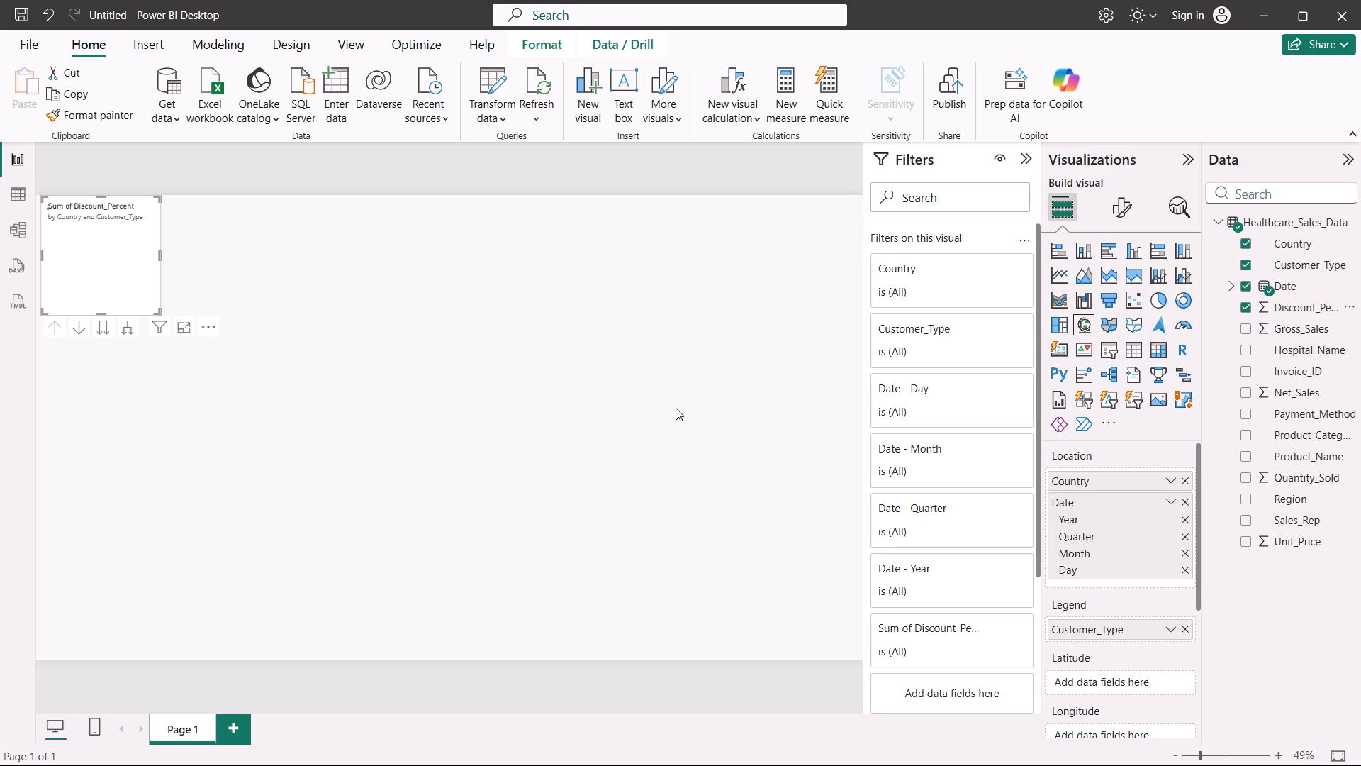
Change the visual to an area chart and enlarge it, mainly in width.
left_click(1082, 270)
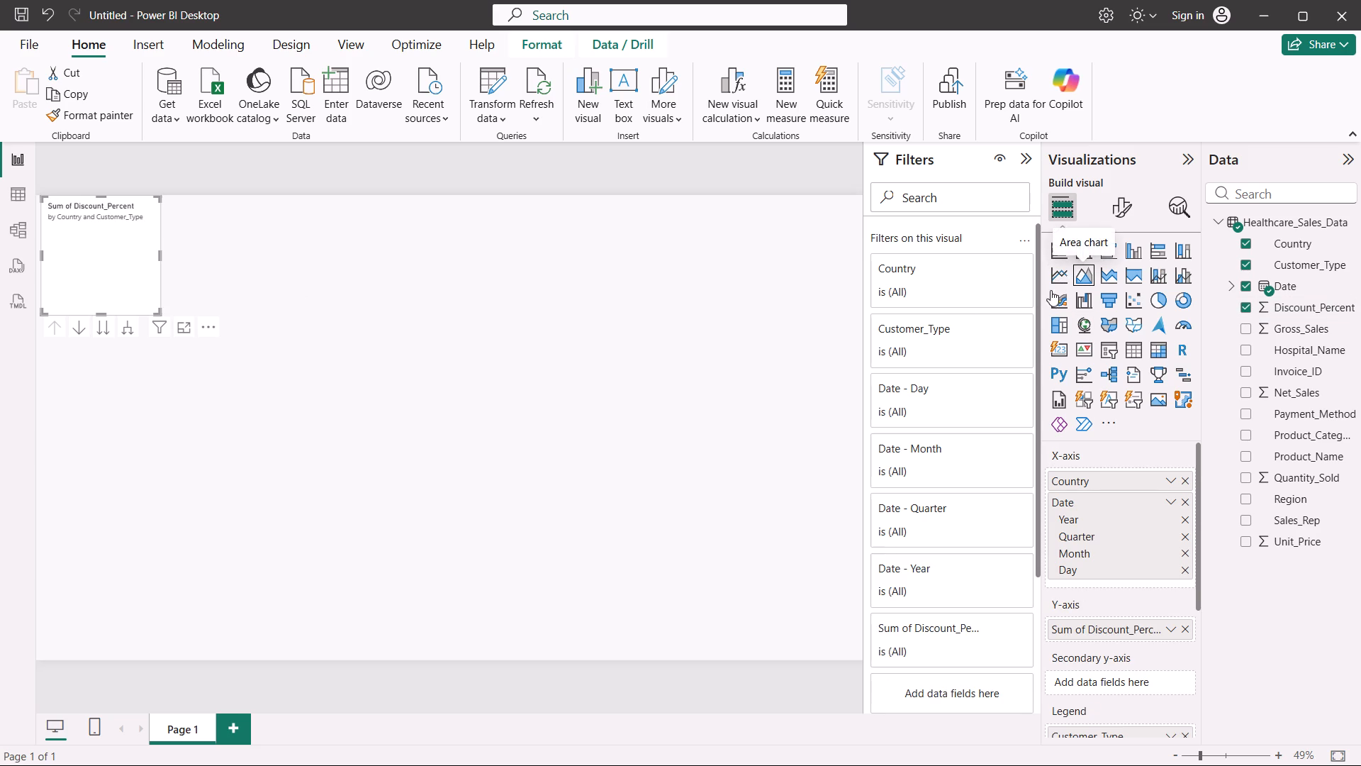
left_click_drag(157, 311, 256, 335)
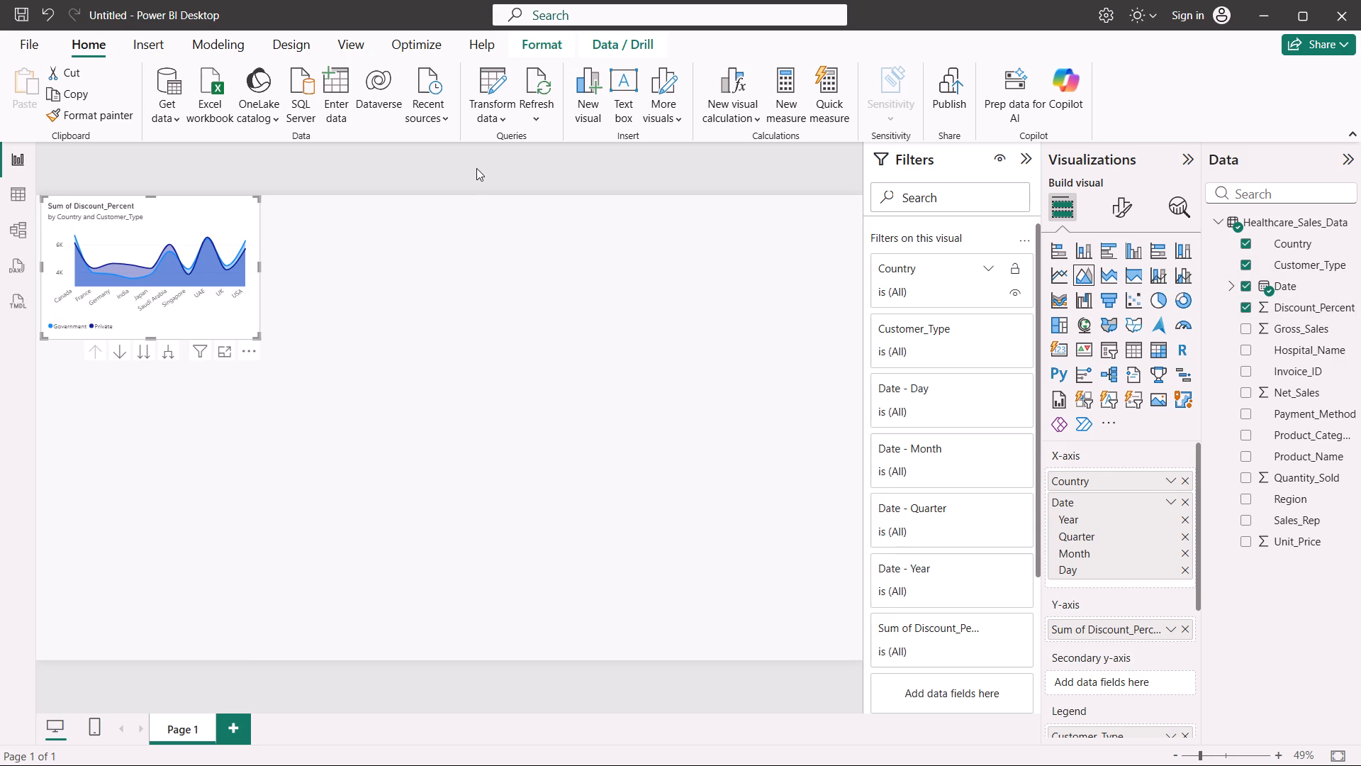
Replace Discount_Percent with Gross_Sales in the area chart, keeping Country, Customer_Type and Date in use.
left_click(1240, 285)
left_click(1265, 304)
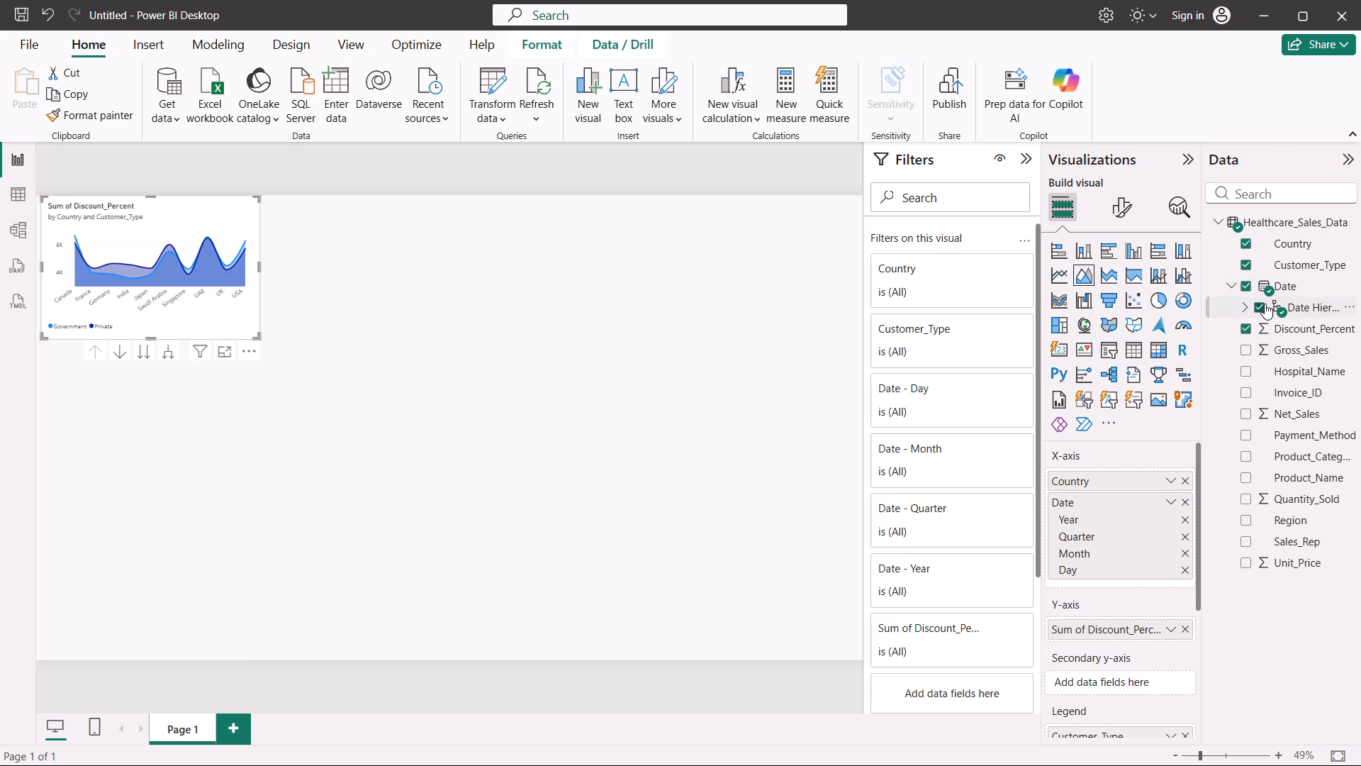
left_click(1245, 330)
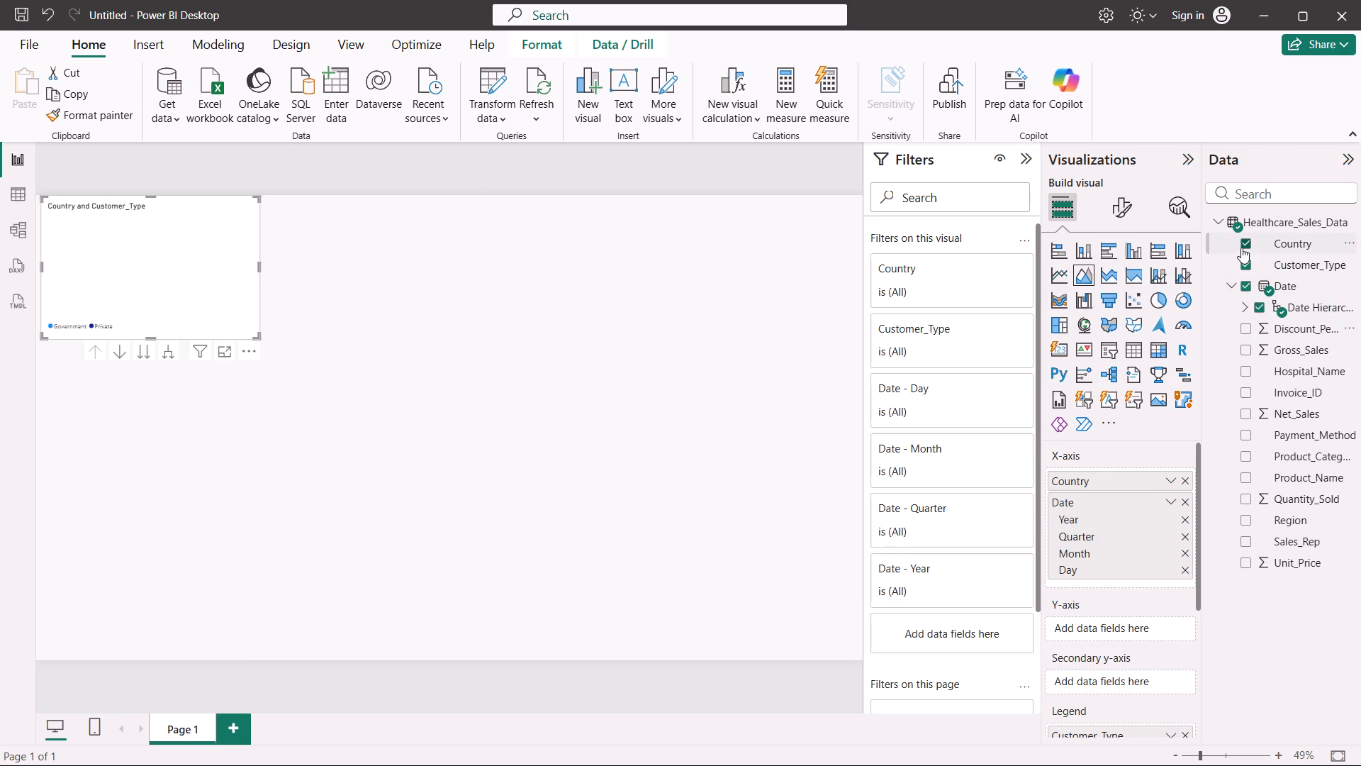
left_click(1243, 269)
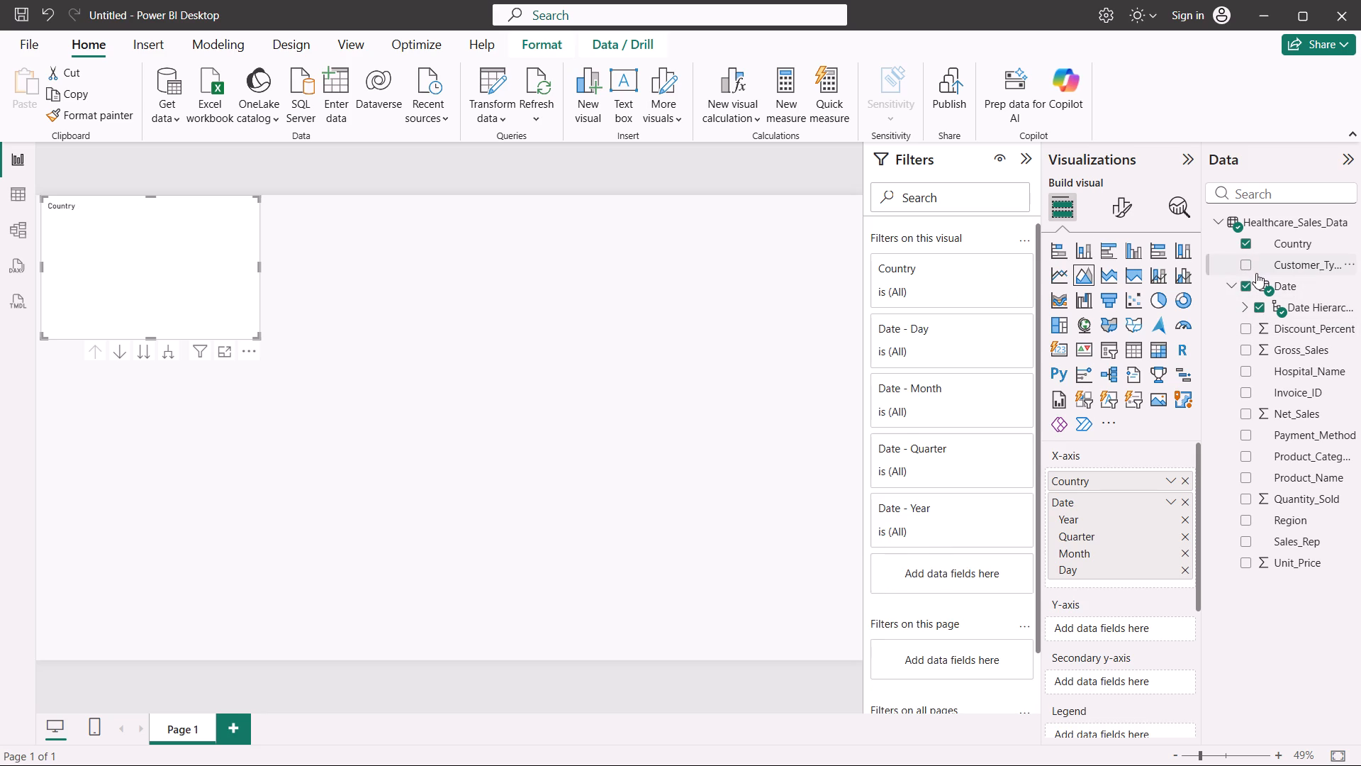
left_click(1247, 270)
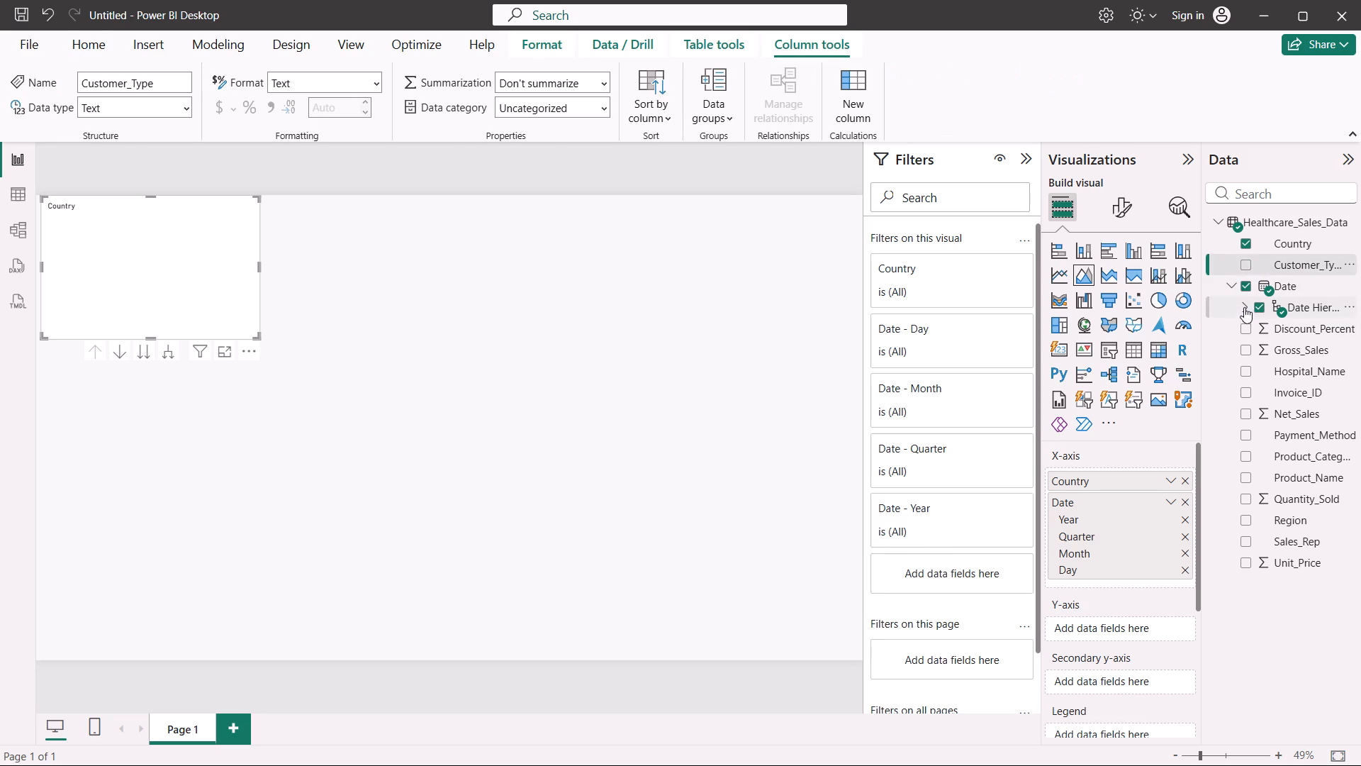
left_click(1238, 264)
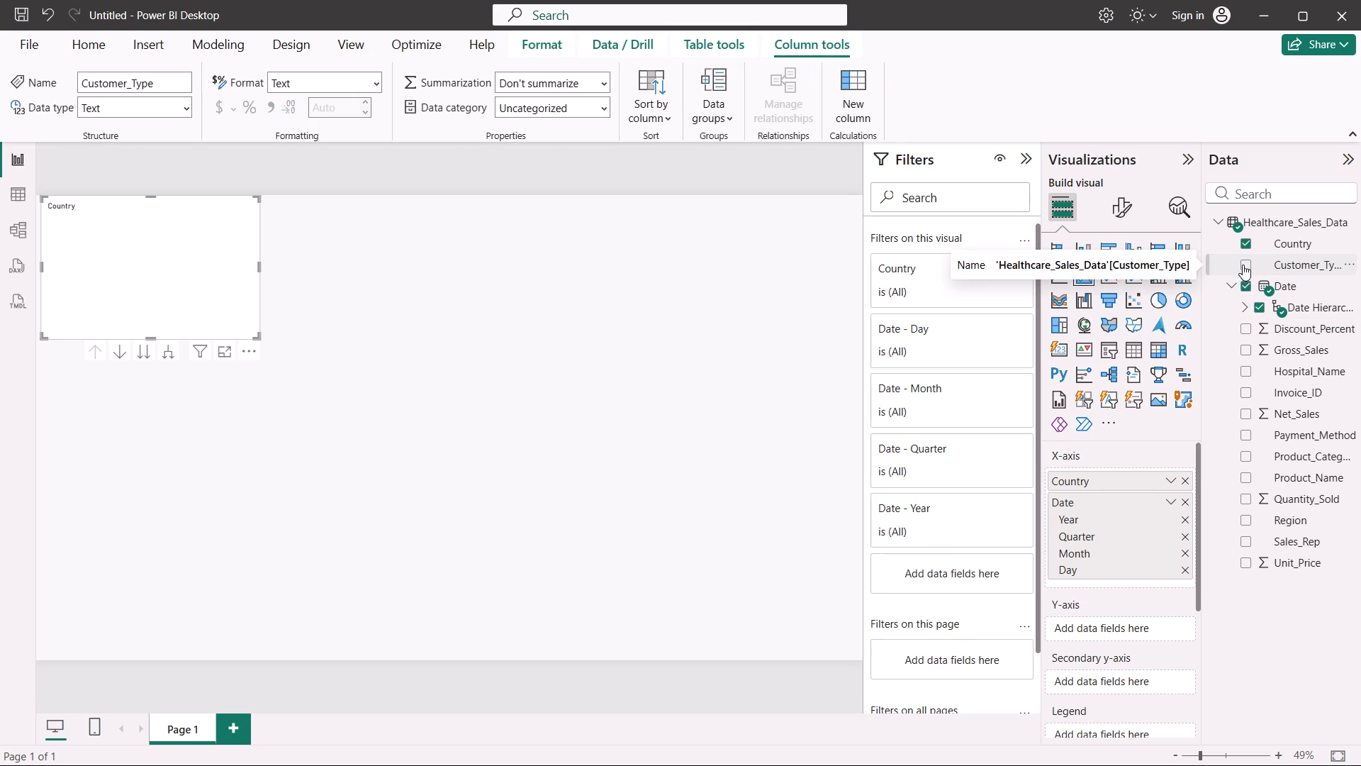
left_click(1245, 267)
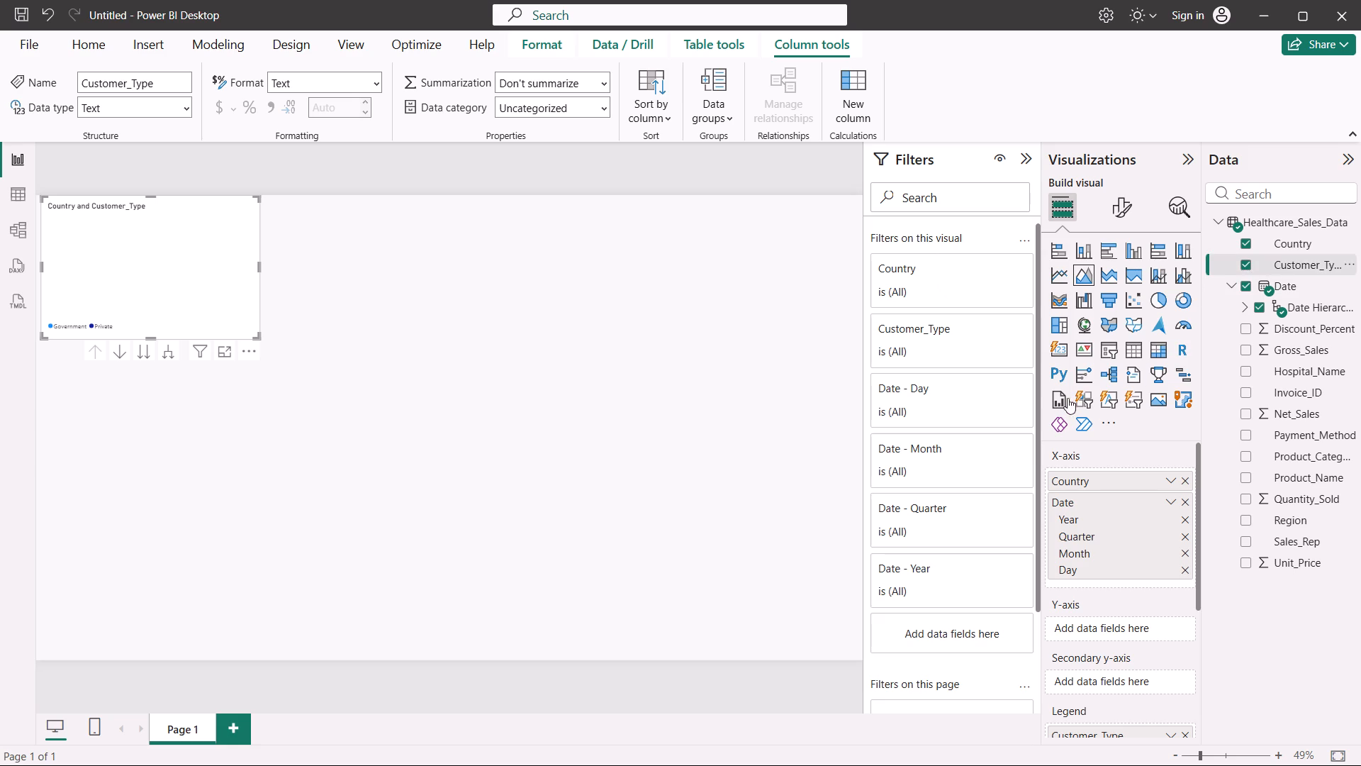
left_click(1250, 350)
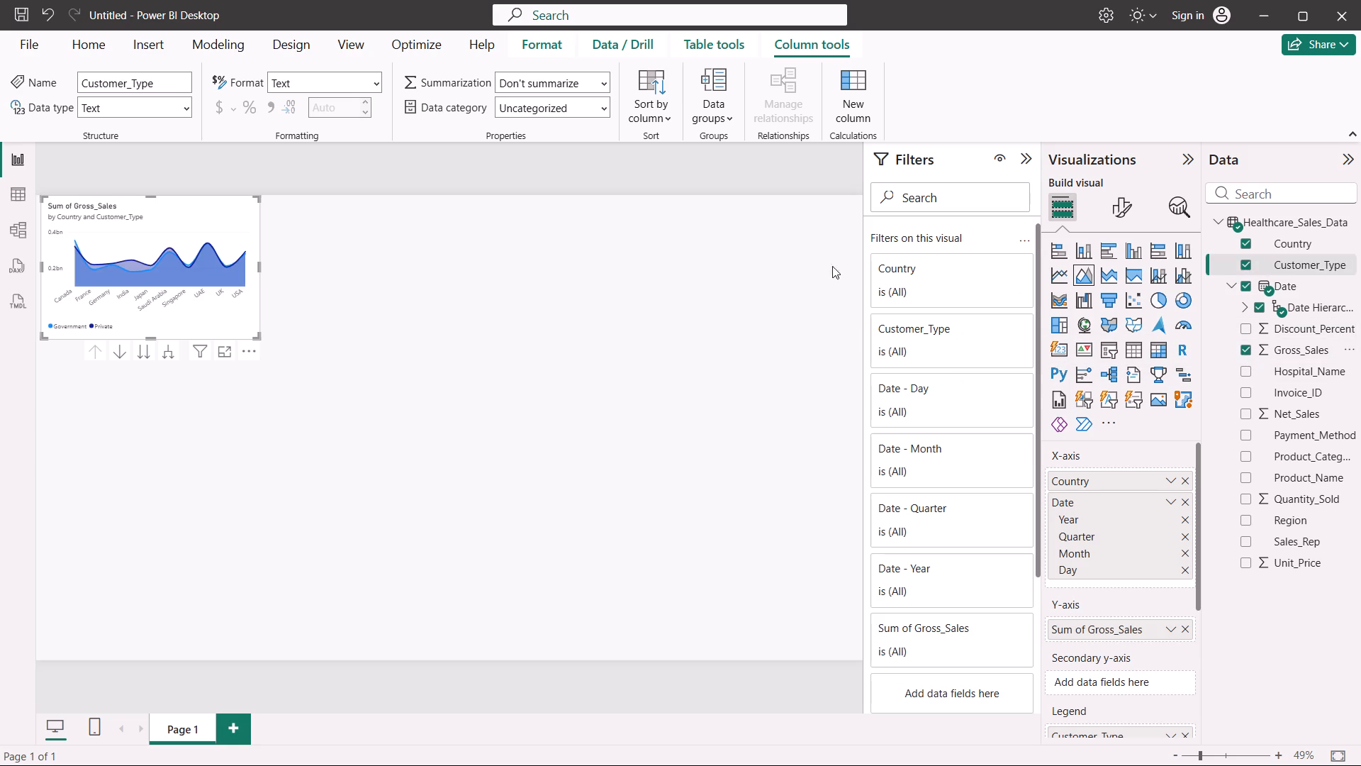
Add a separate shape map with Country as location, Region as legend and Hospital_Name as tooltip.
left_click(486, 279)
left_click(225, 250)
left_click(293, 250)
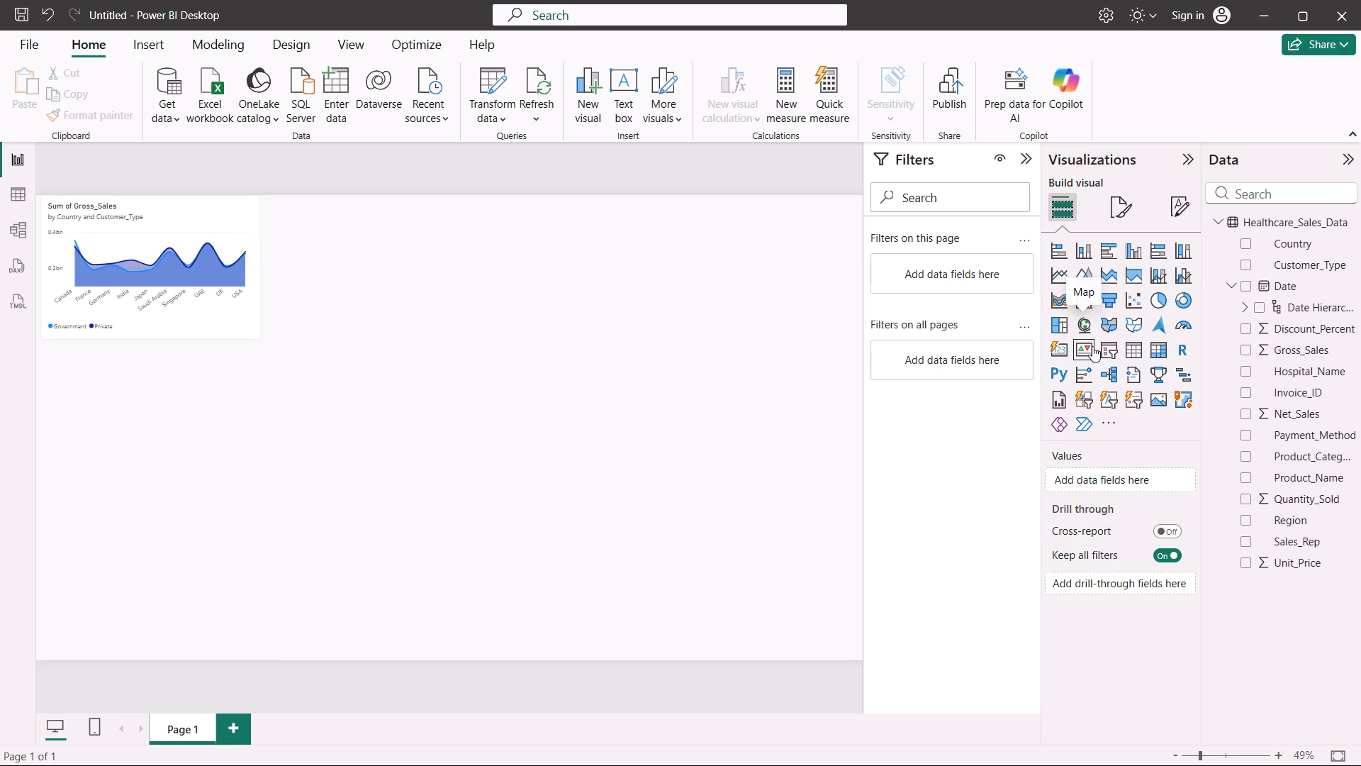
left_click(1137, 331)
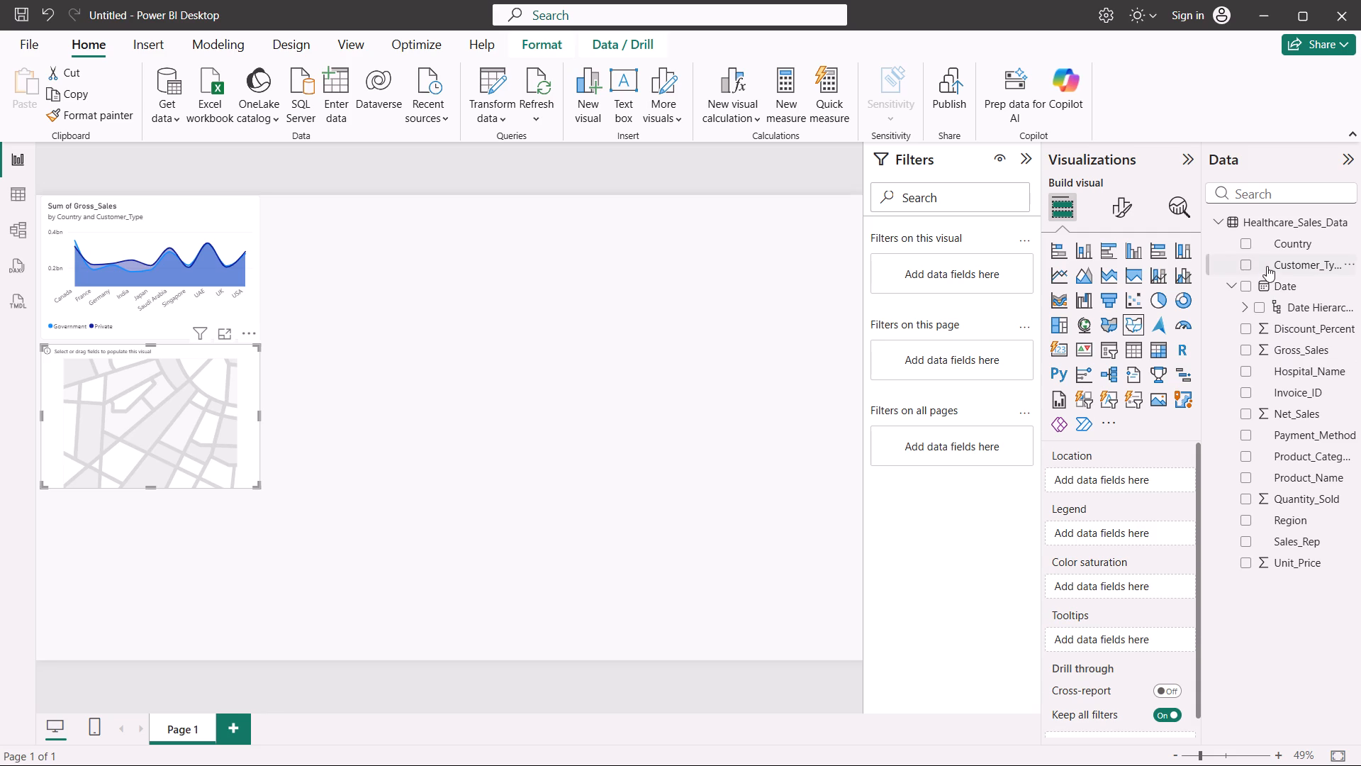
left_click(1246, 247)
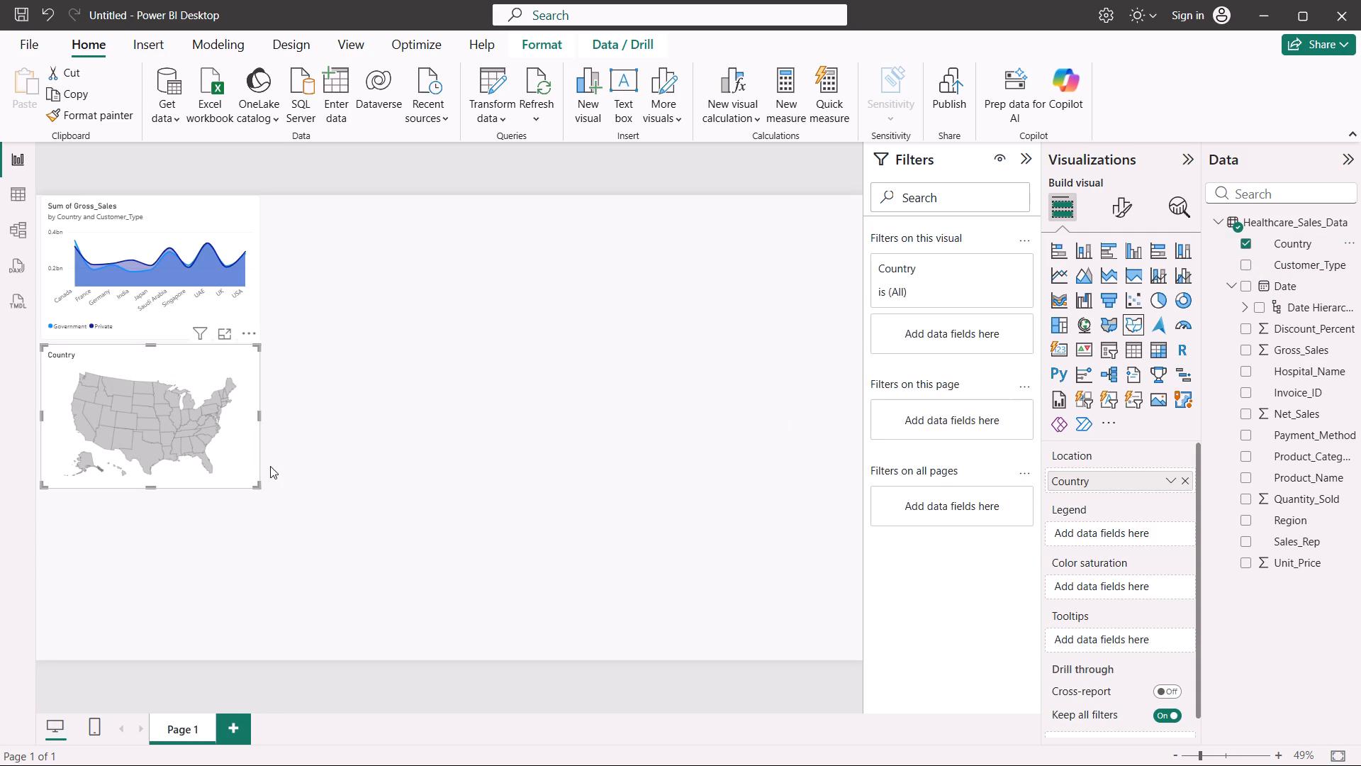
left_click(1252, 525)
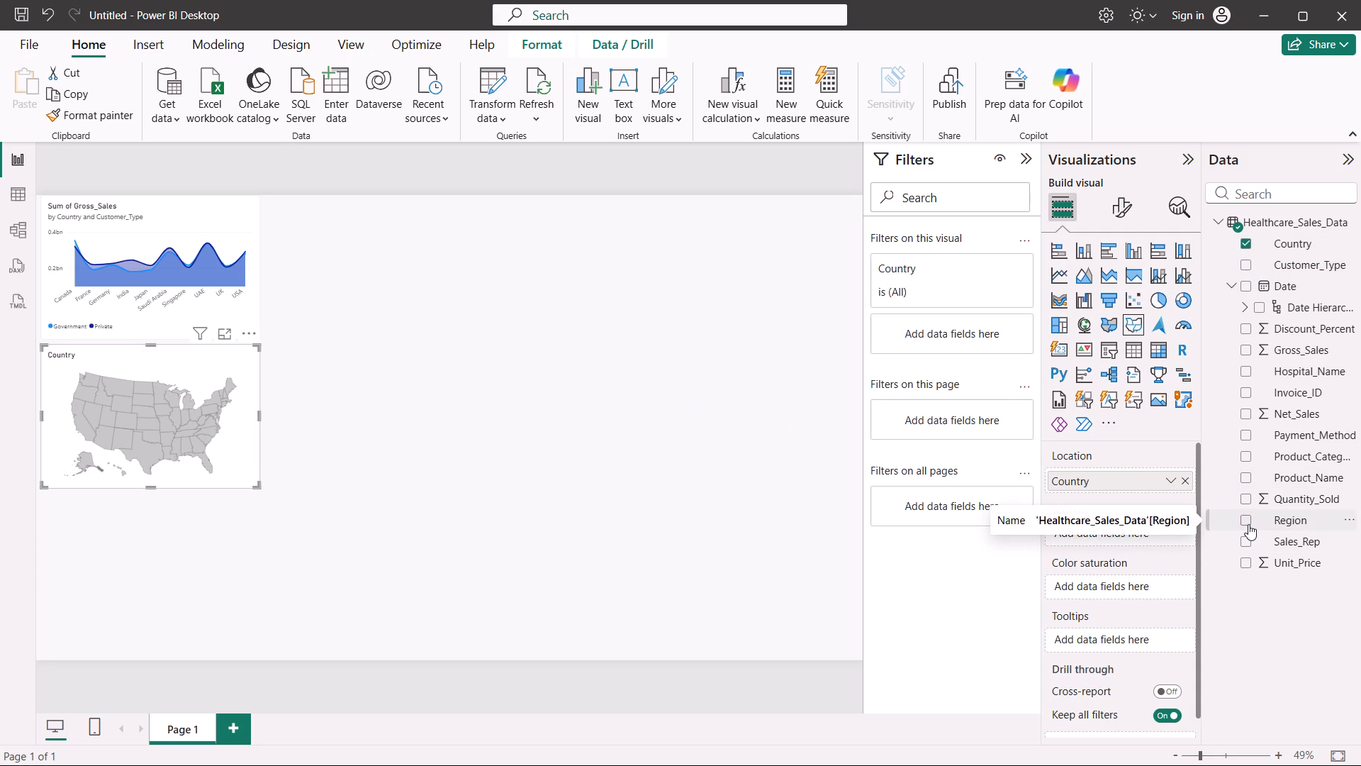
left_click(1248, 524)
left_click(1253, 545)
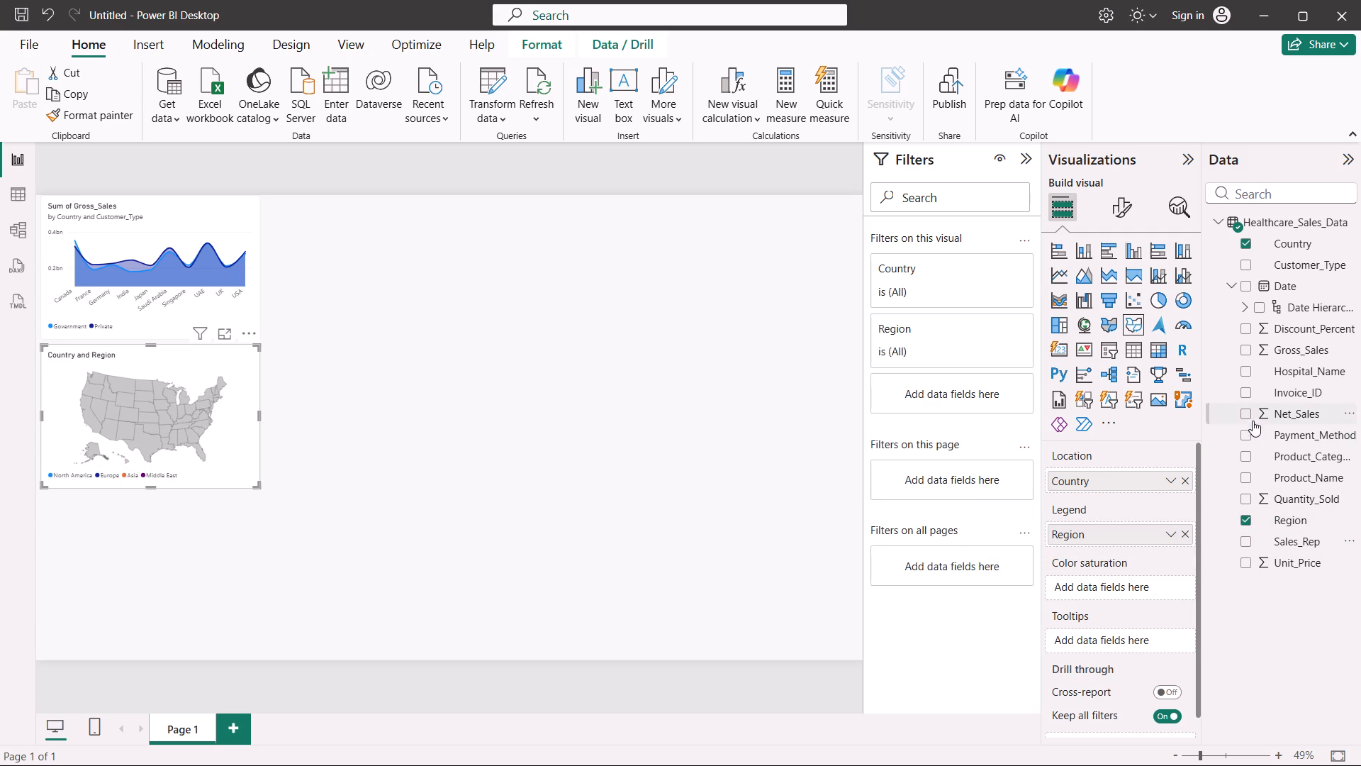
left_click(1241, 370)
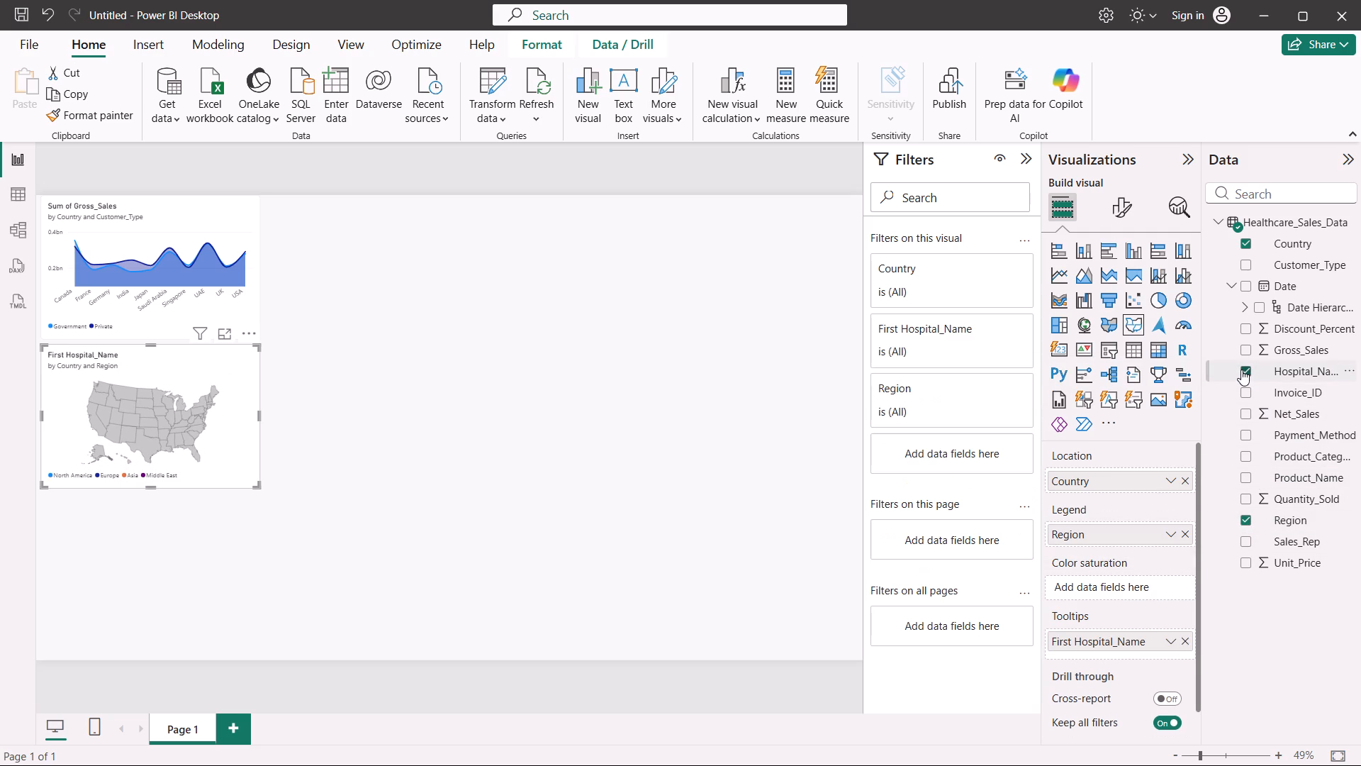
left_click(1245, 355)
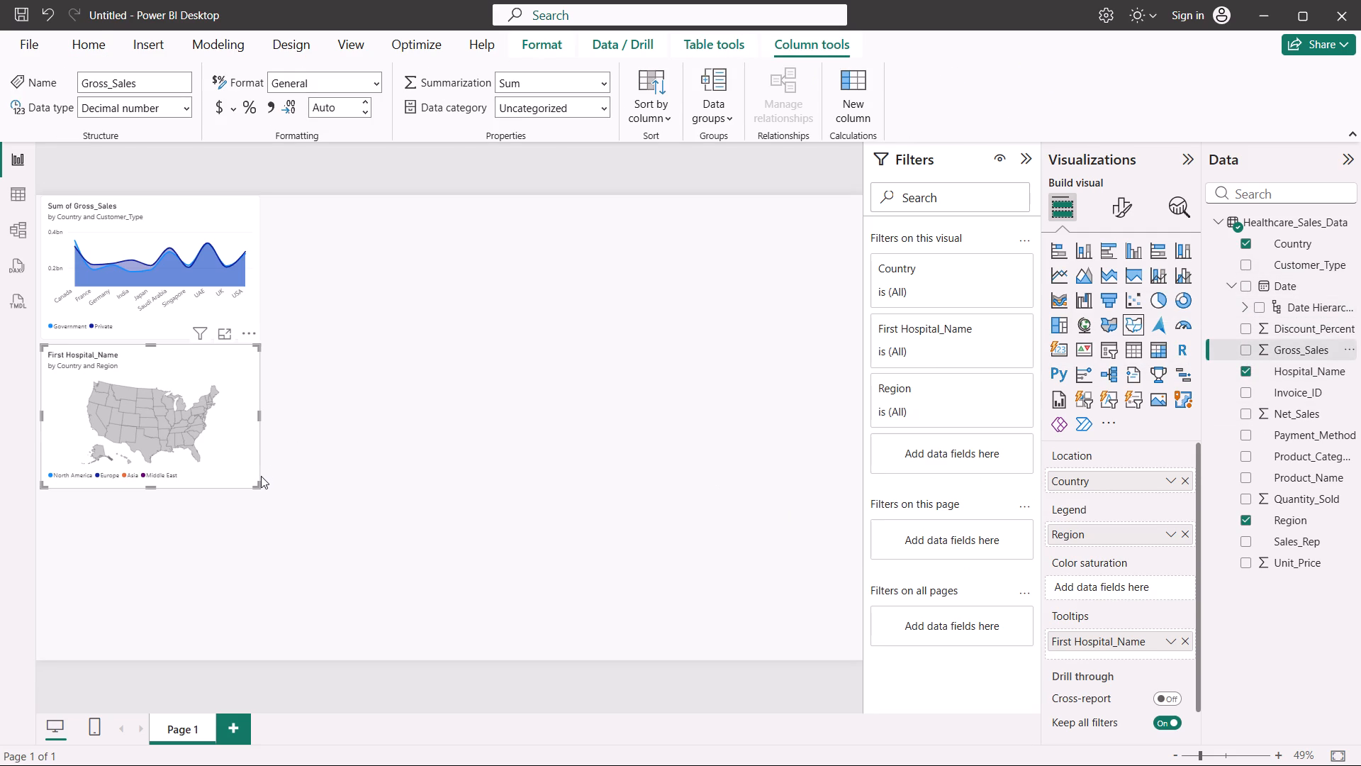
Enlarge the shape map beneath the area chart, extending it to the page's bottom edge and about half the page width.
left_click_drag(258, 482, 502, 499)
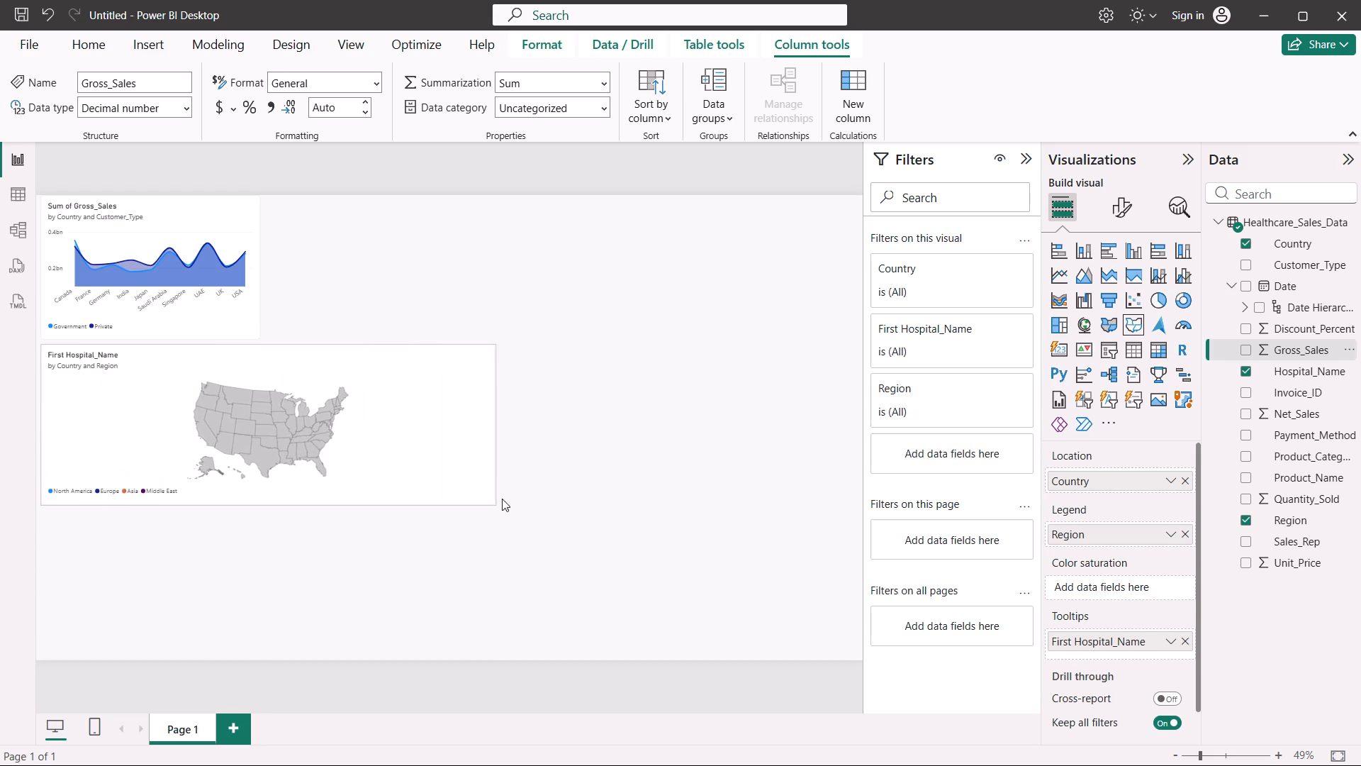
left_click_drag(502, 499, 515, 640)
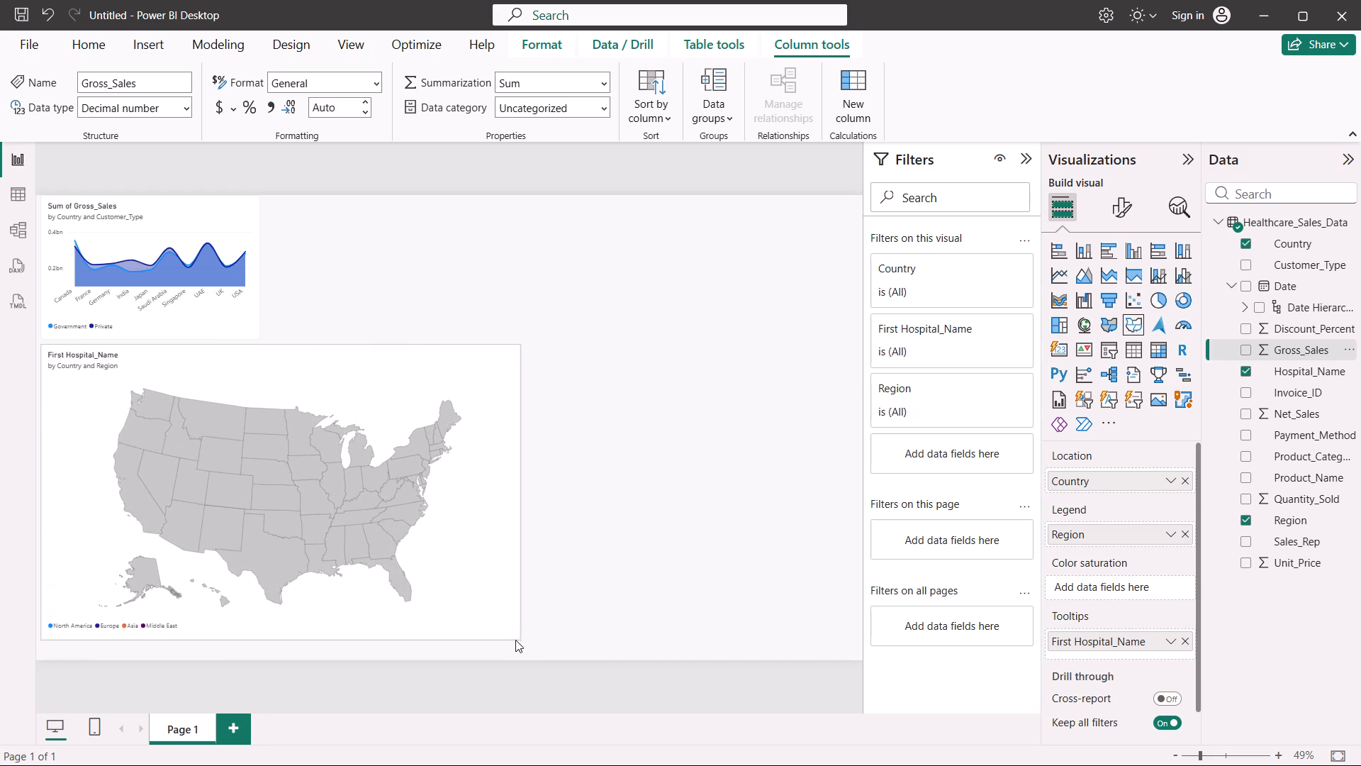
left_click_drag(515, 640, 461, 675)
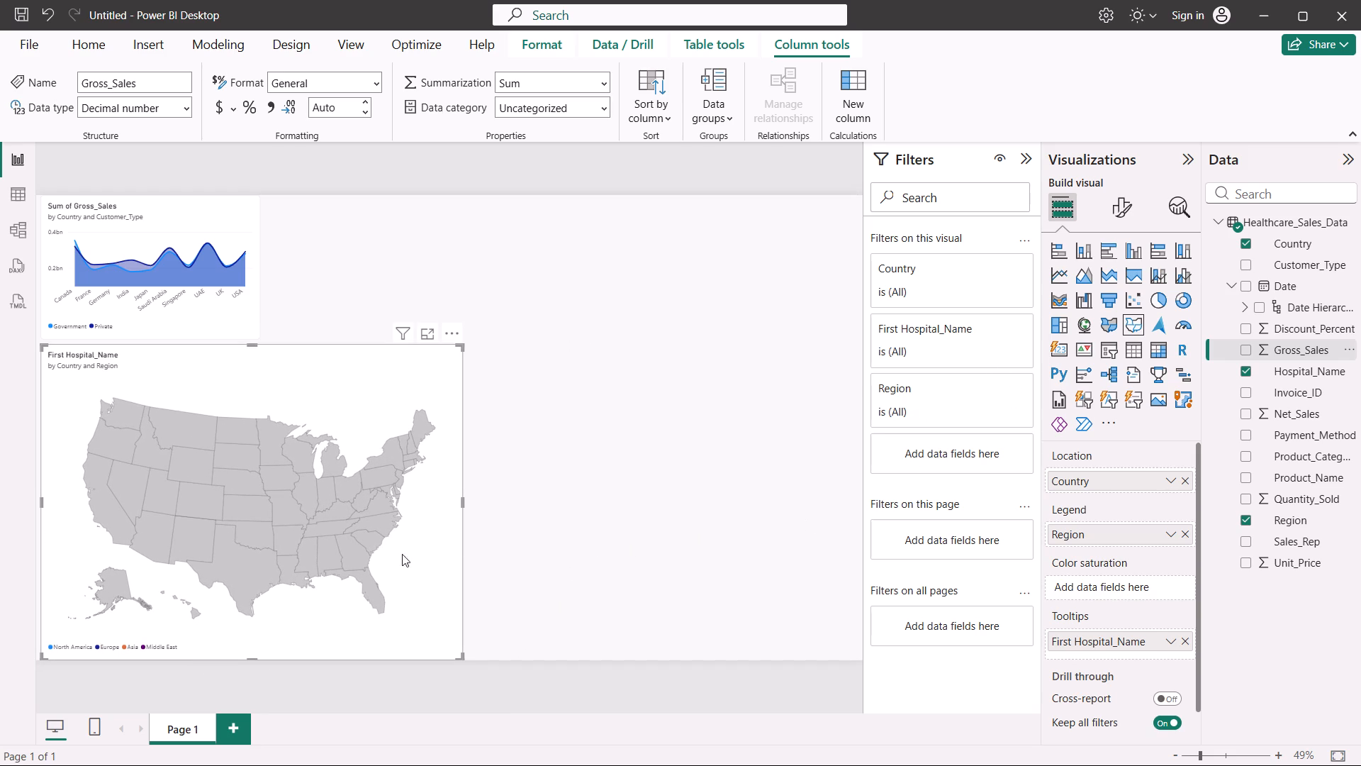
Add Net_Sales as the shape map's color saturation and Invoice_ID and Quantity_Sold as tooltips.
scroll(1291, 460, "down", 1)
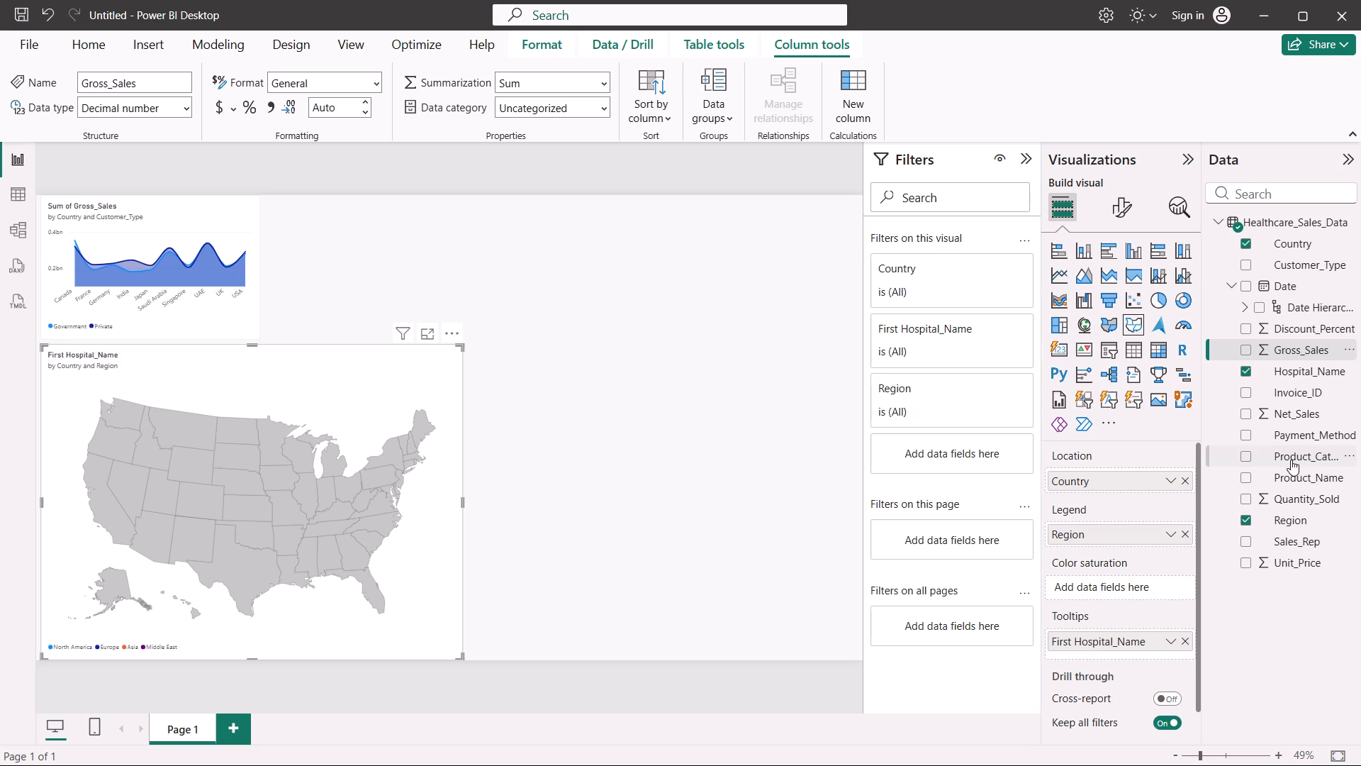
scroll(1291, 460, "down", 1)
left_click(1252, 409)
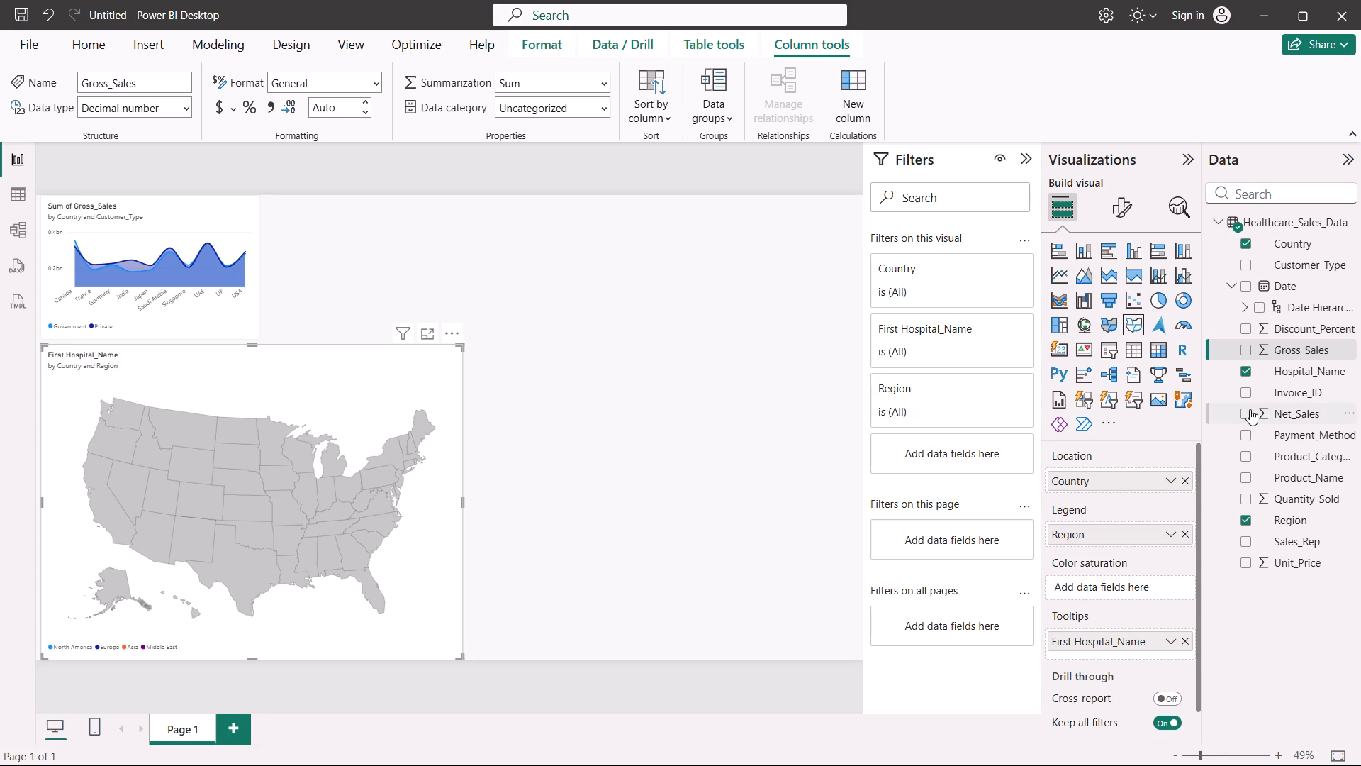
left_click(1247, 411)
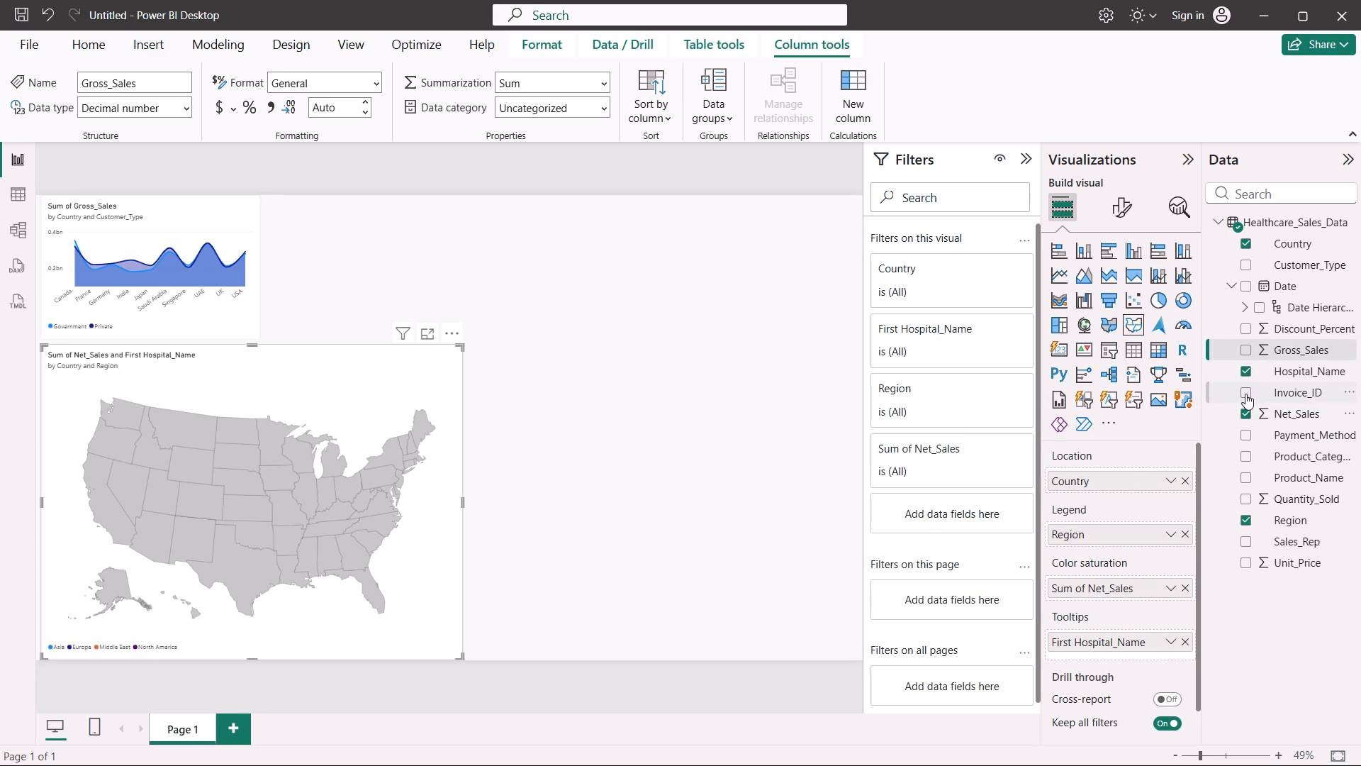
left_click(1245, 394)
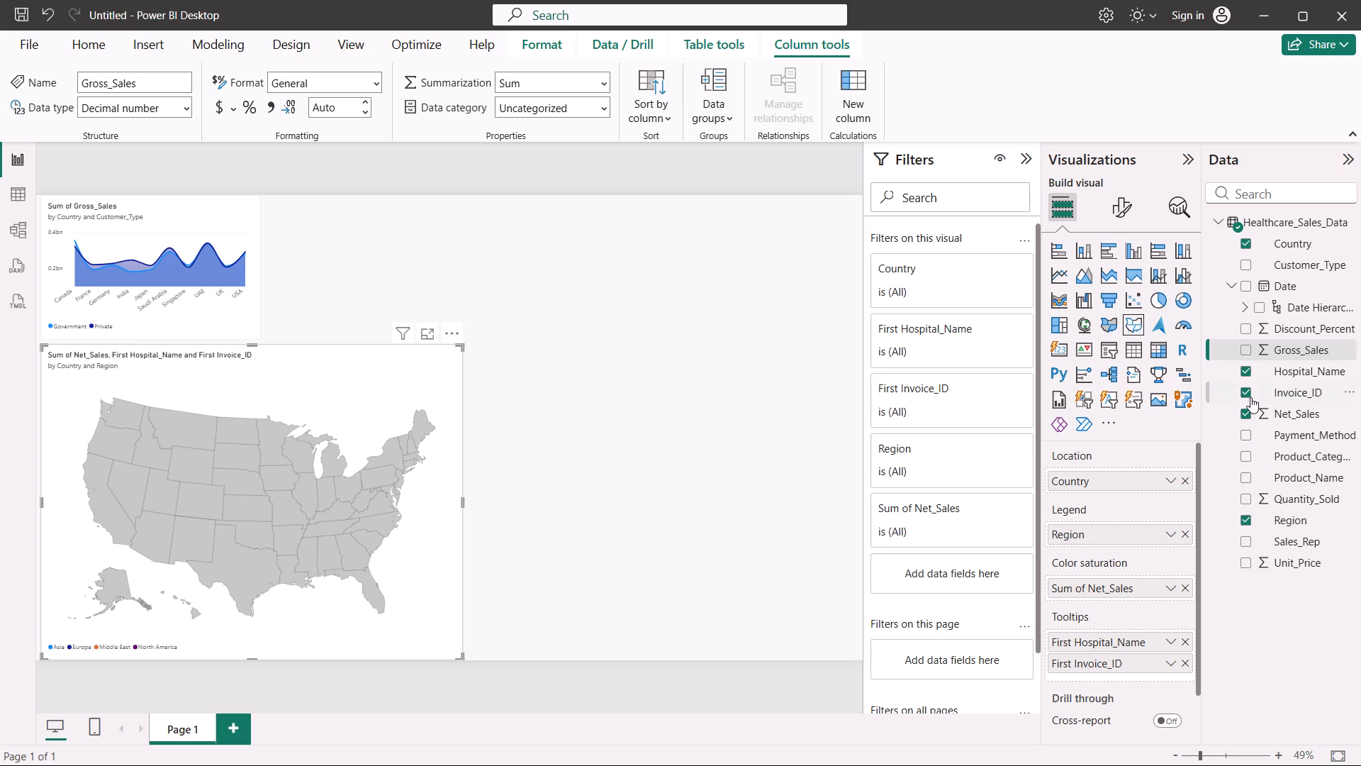
left_click(1242, 499)
left_click(1252, 479)
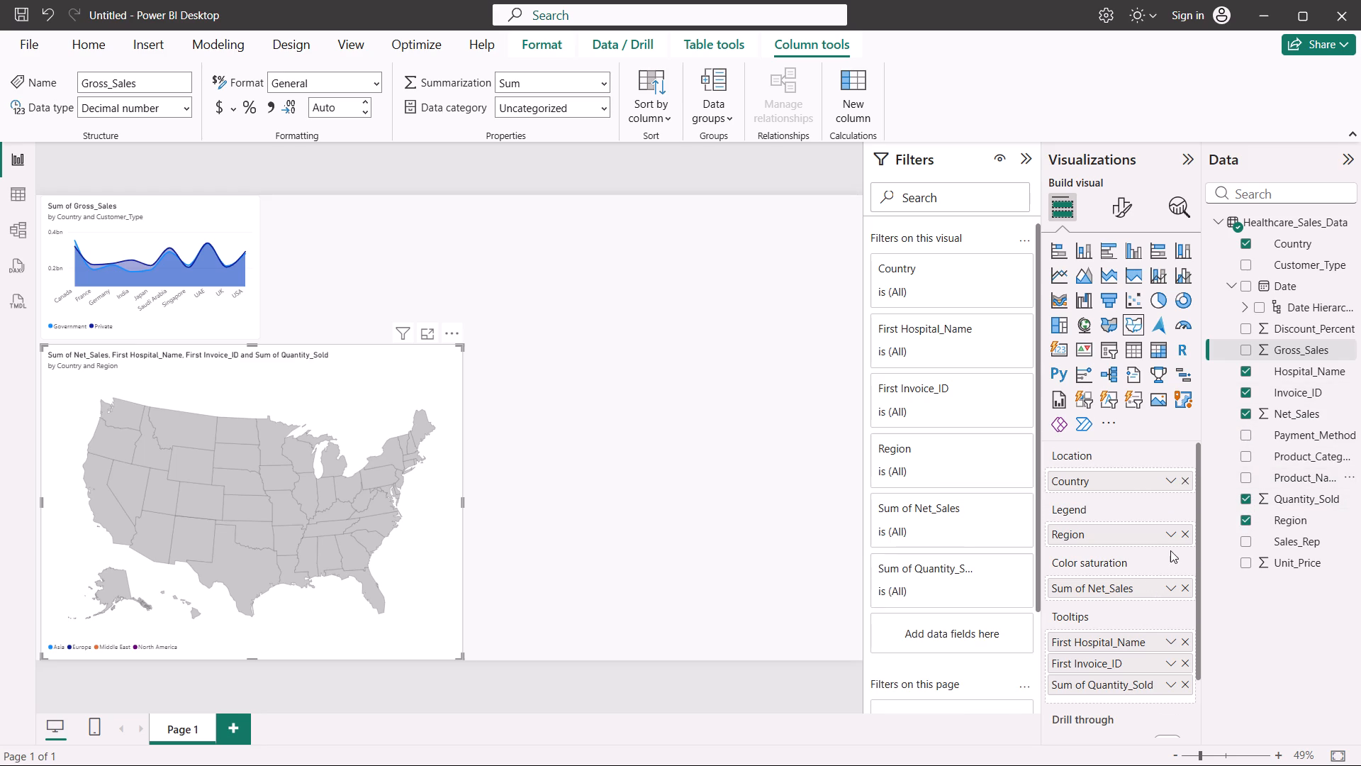
Remove Region from the shape map's legend and Hospital_Name, Invoice_ID and Quantity_Sold from its tooltips.
left_click(1186, 538)
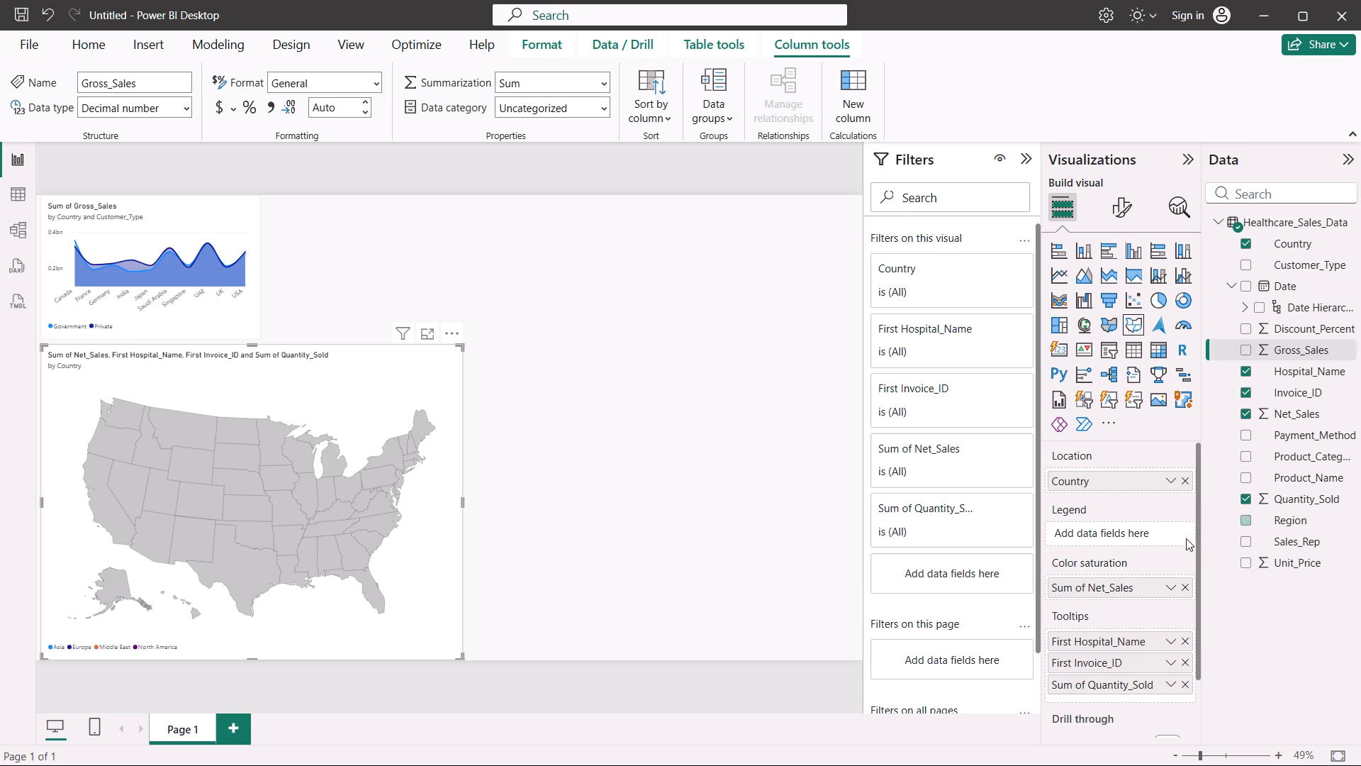
left_click(1181, 643)
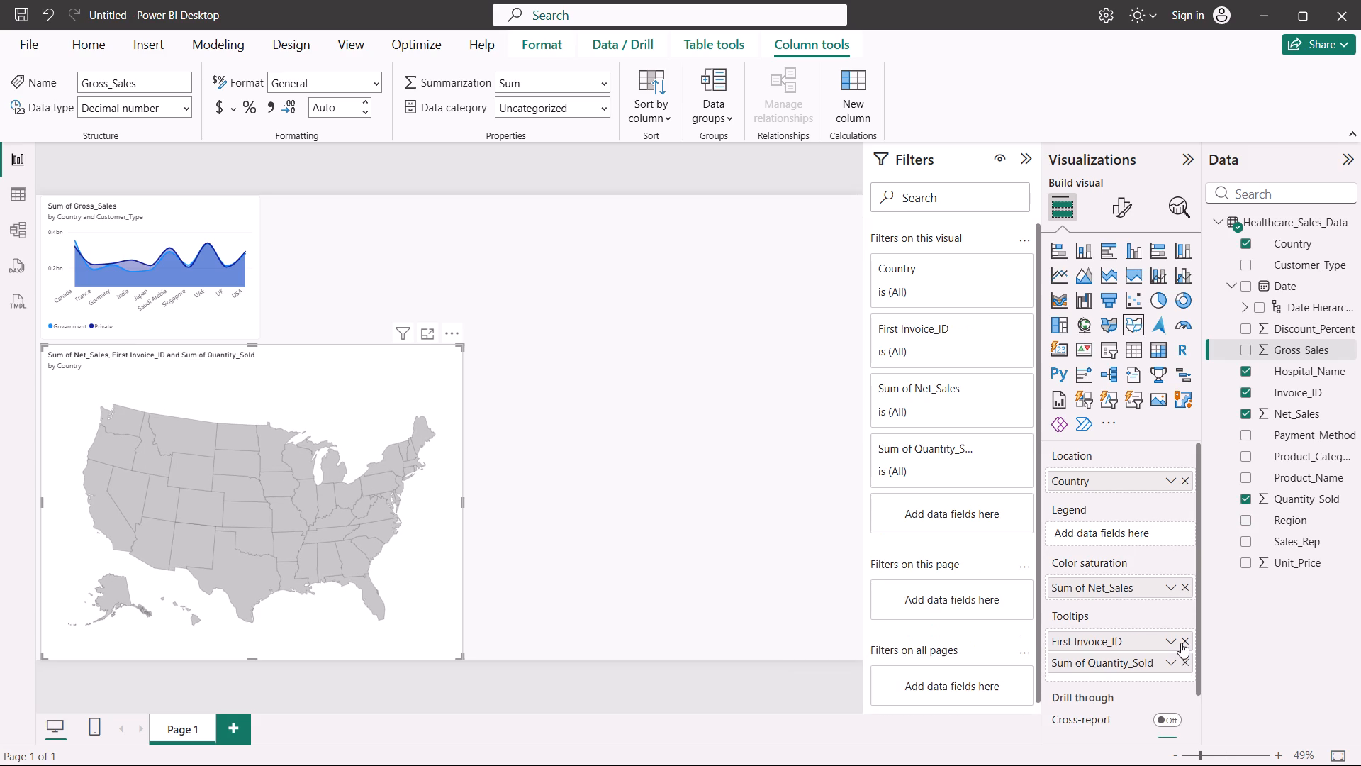
left_click(1184, 647)
left_click(1184, 647)
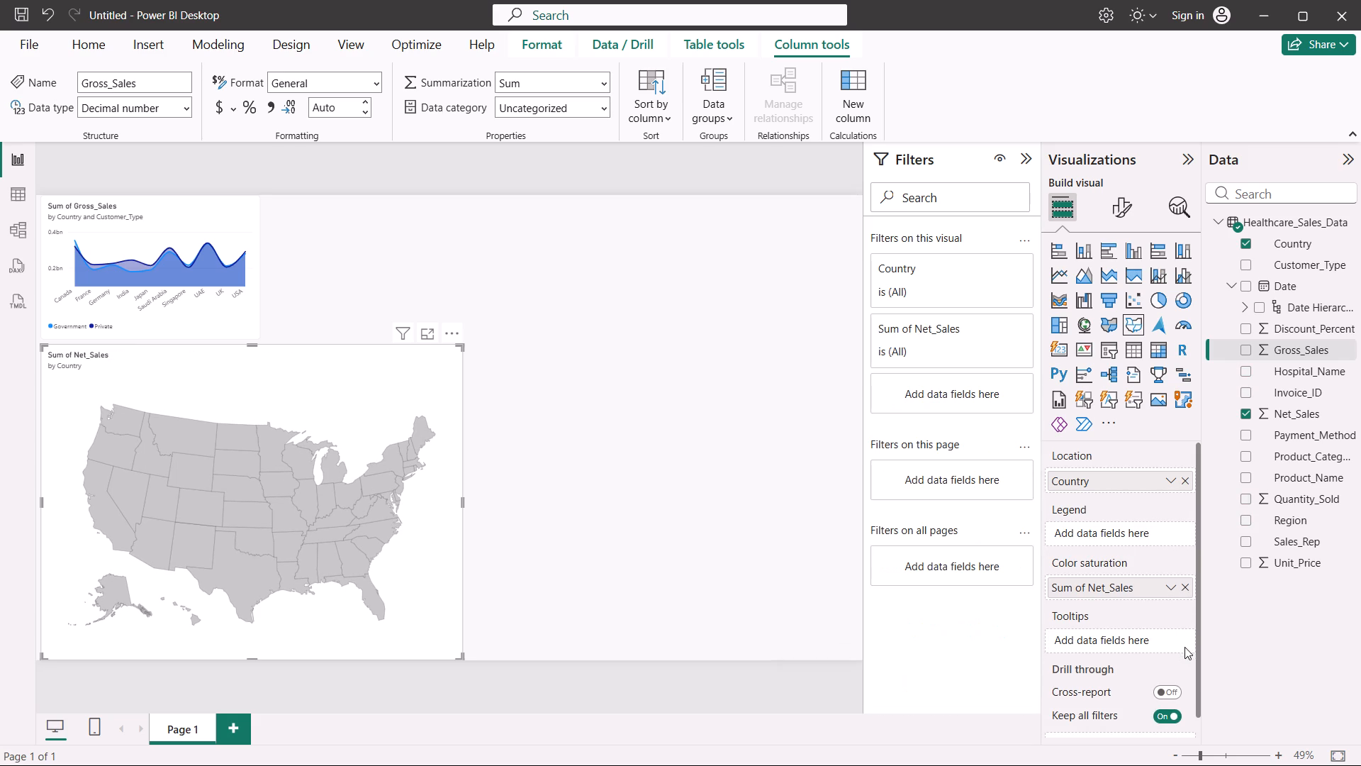
Add Customer_Type as the shape map's legend.
left_click(1173, 538)
left_click(1138, 535)
left_click(1245, 262)
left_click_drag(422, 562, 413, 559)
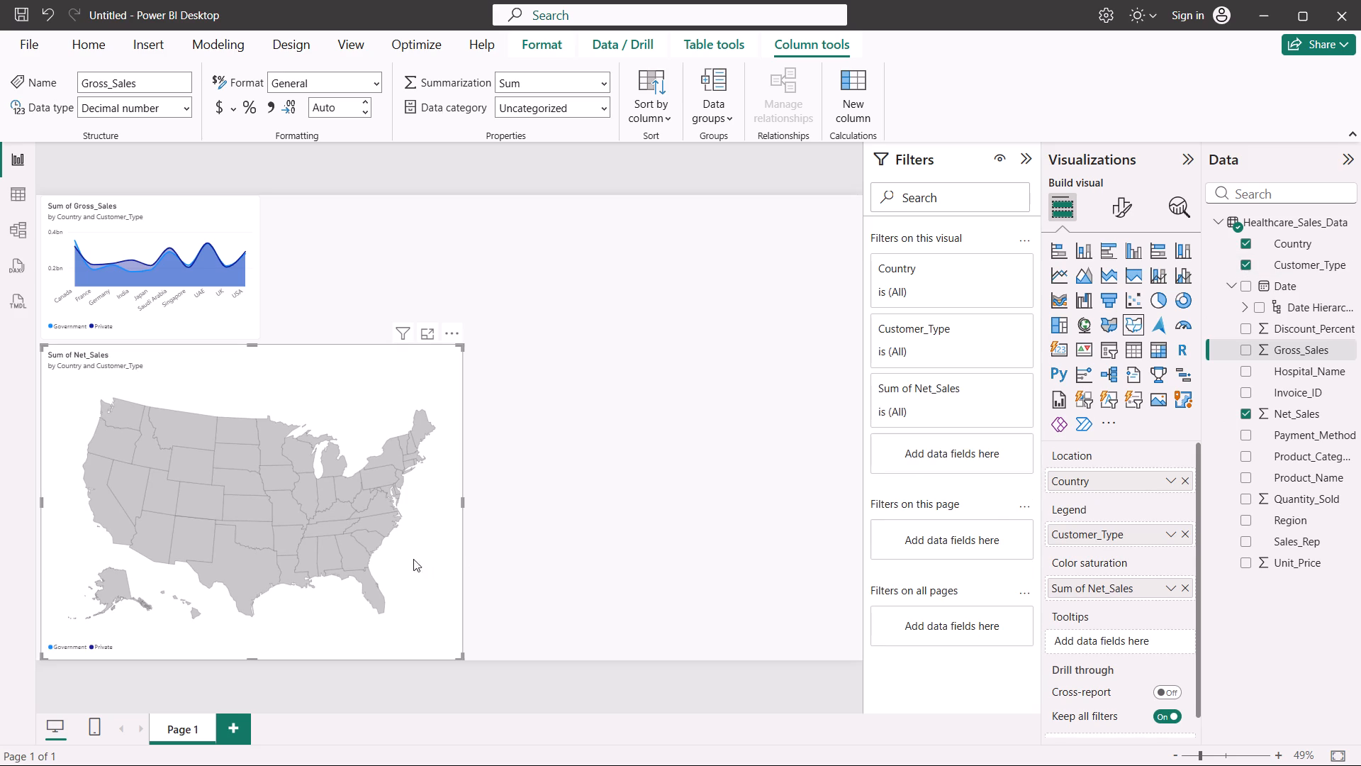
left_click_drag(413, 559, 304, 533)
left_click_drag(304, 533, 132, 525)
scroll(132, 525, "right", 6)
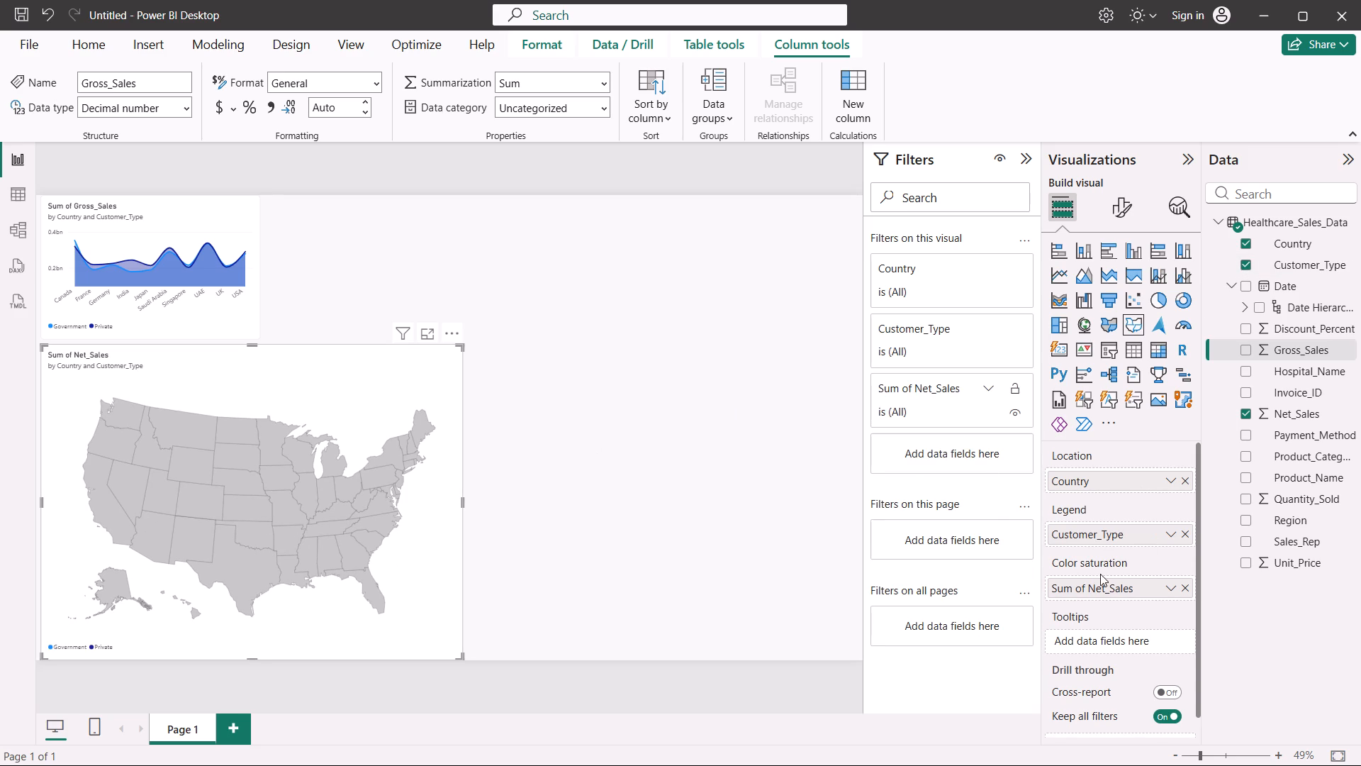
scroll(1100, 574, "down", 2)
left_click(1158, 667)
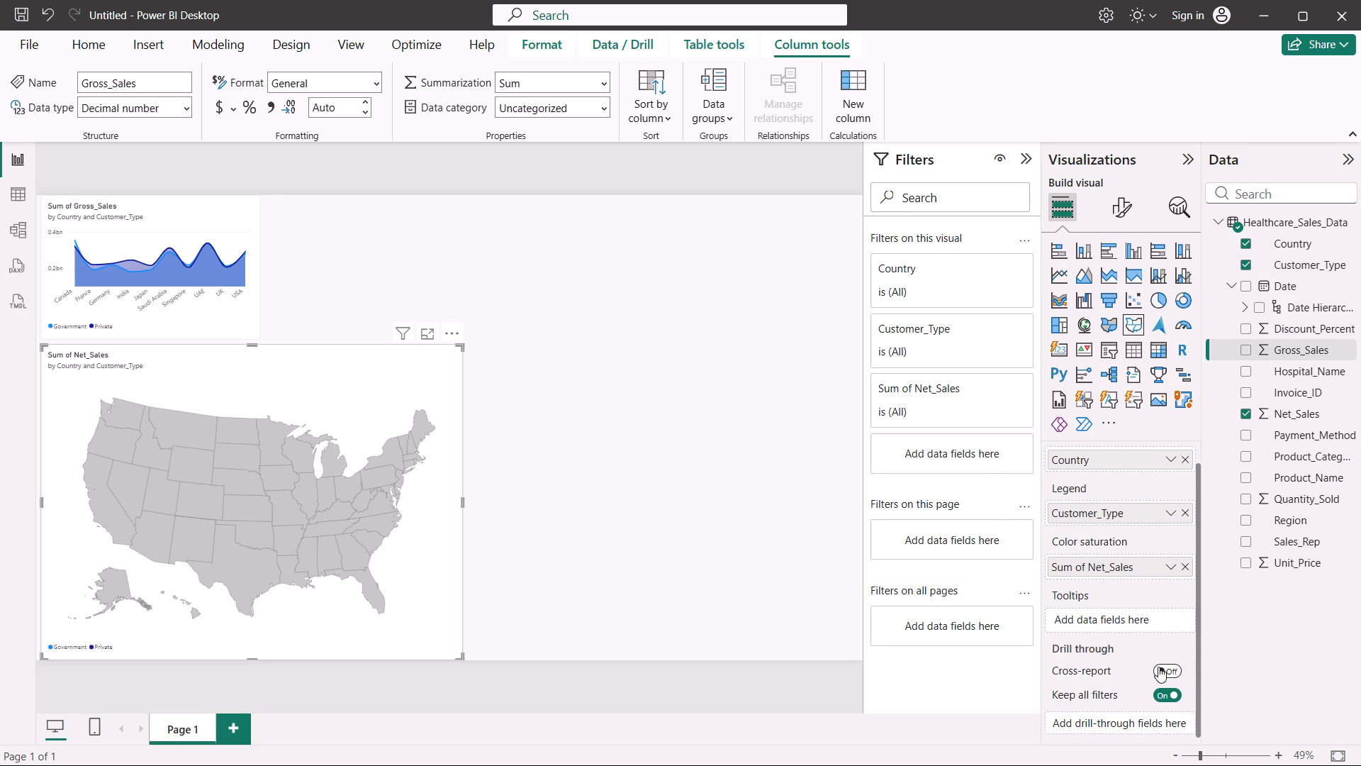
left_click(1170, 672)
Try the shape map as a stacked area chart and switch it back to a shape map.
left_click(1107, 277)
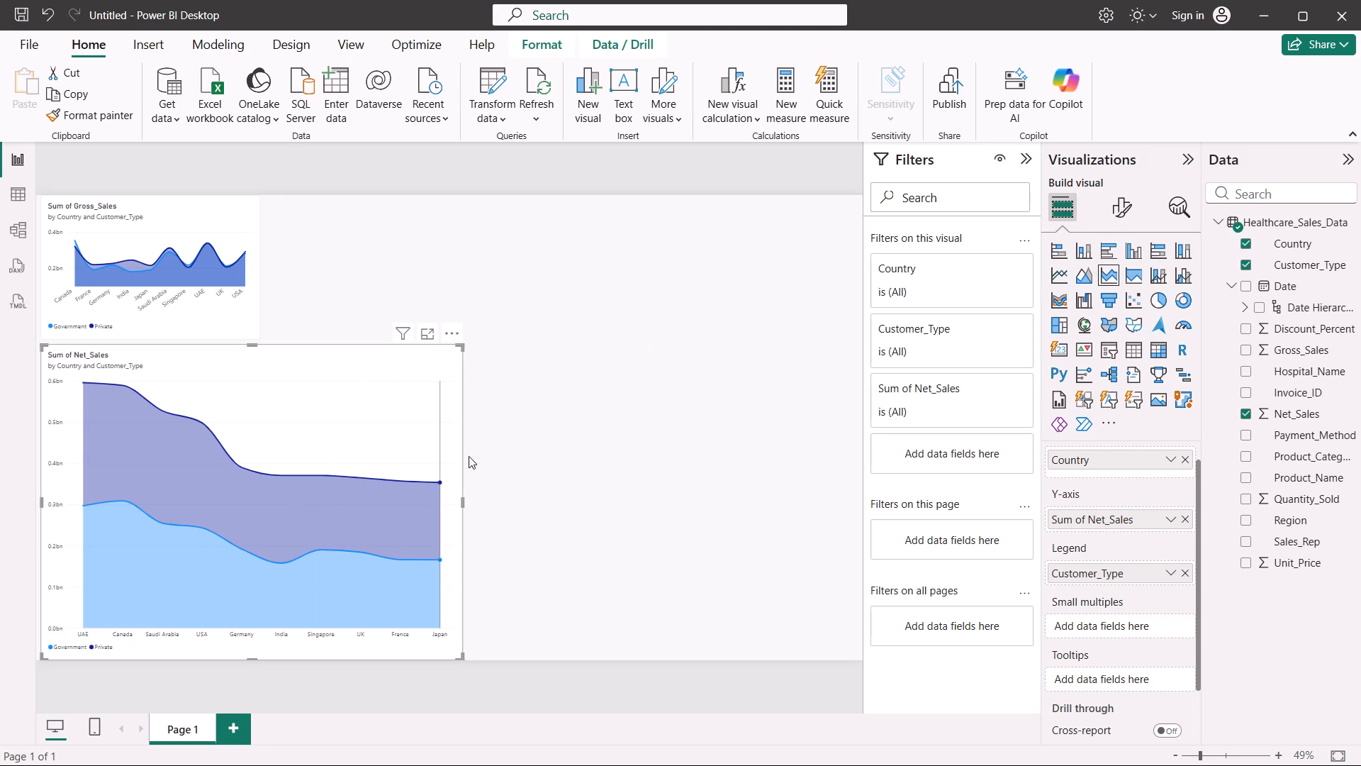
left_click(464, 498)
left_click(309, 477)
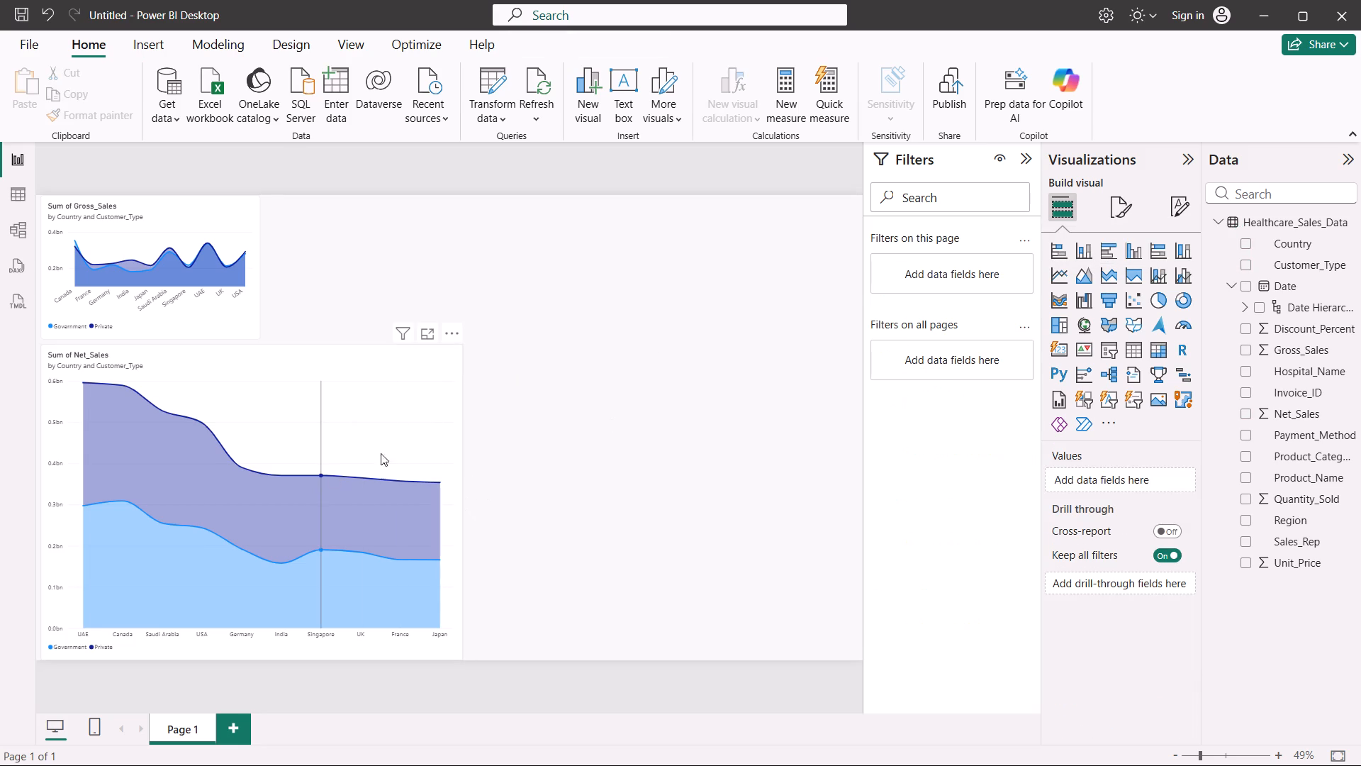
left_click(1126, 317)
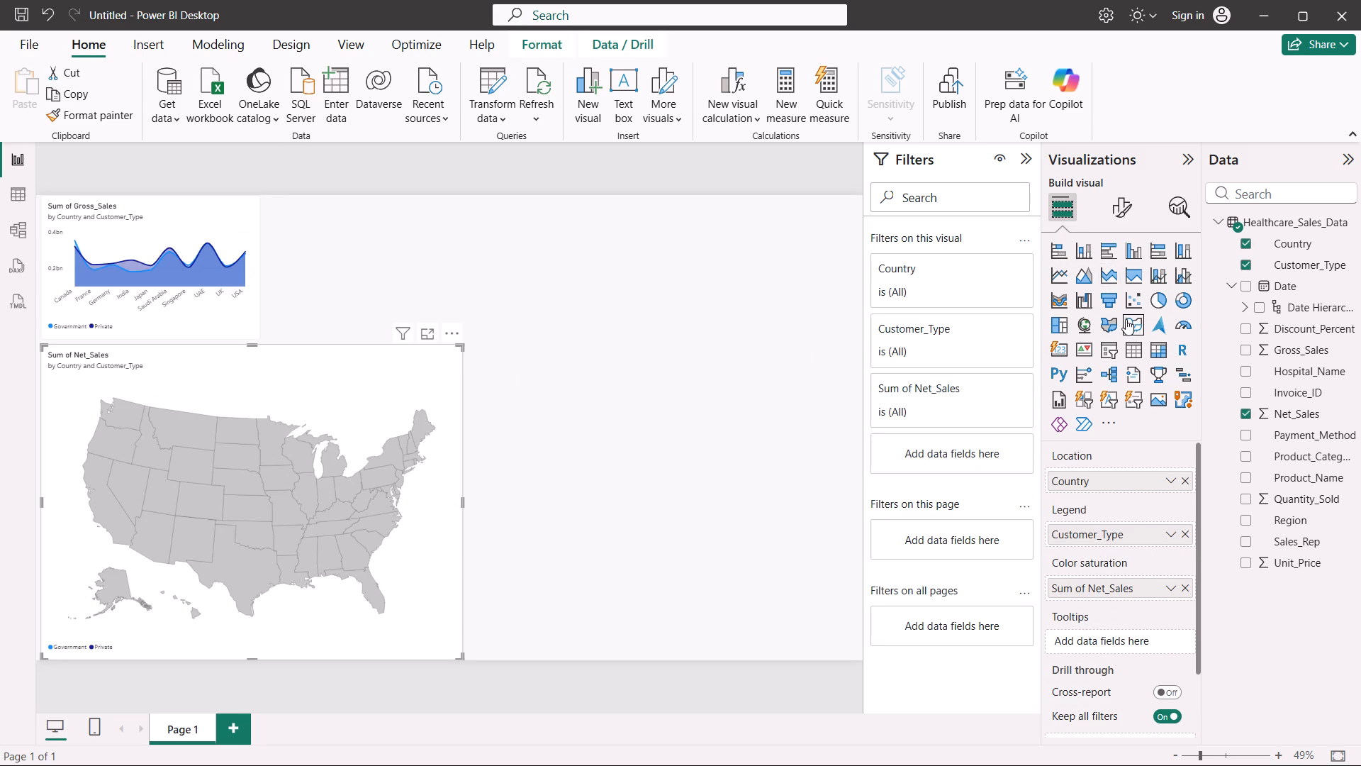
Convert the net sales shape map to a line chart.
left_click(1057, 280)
Add a separate waterfall chart in the page's empty upper area and enlarge it slightly.
left_click(765, 277)
left_click(503, 256)
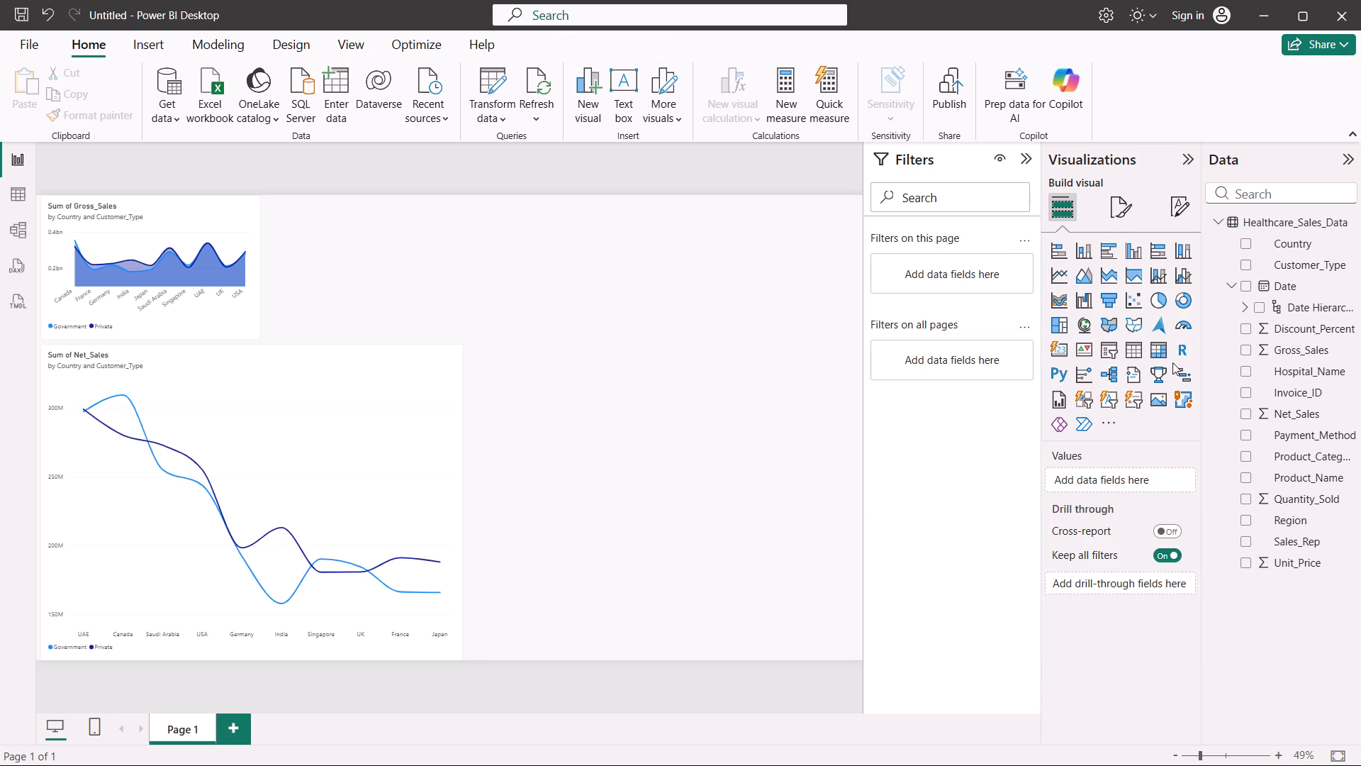
left_click(1077, 299)
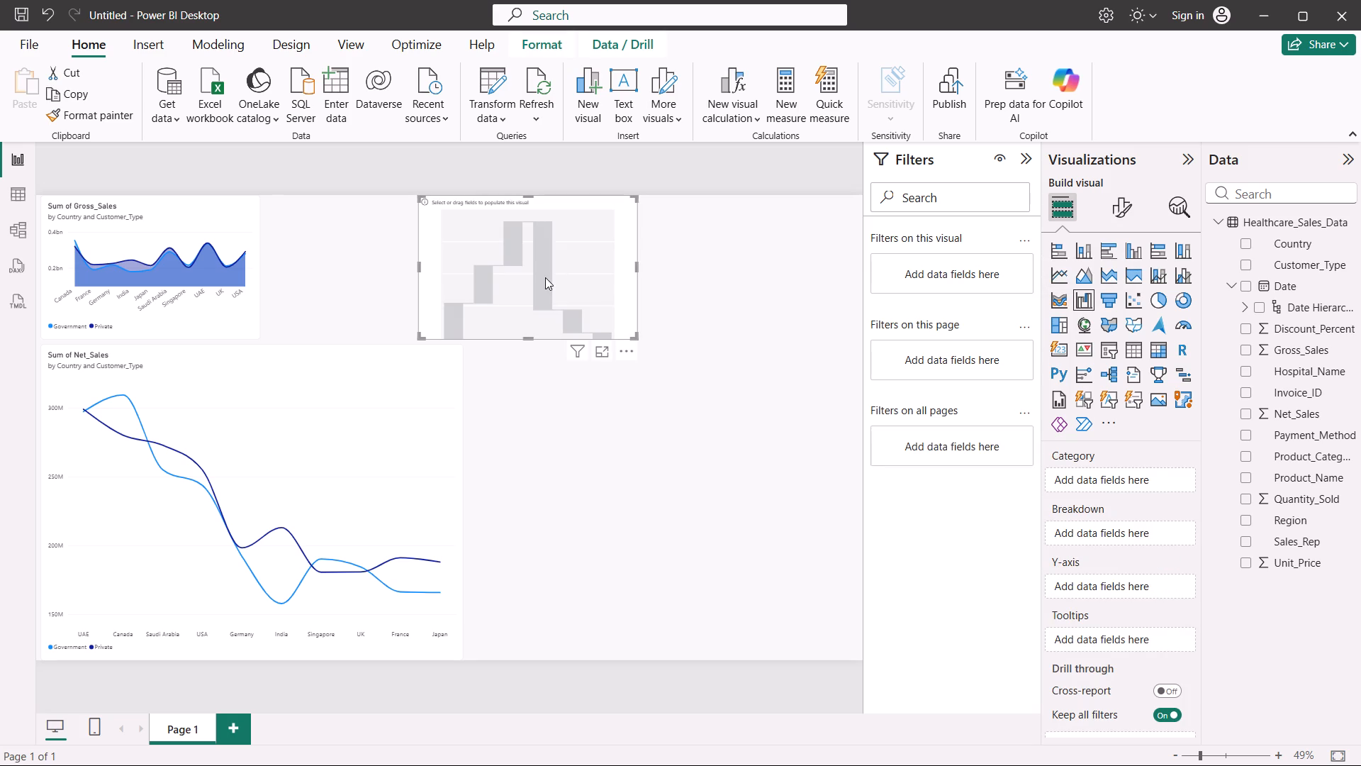
left_click_drag(633, 333, 695, 363)
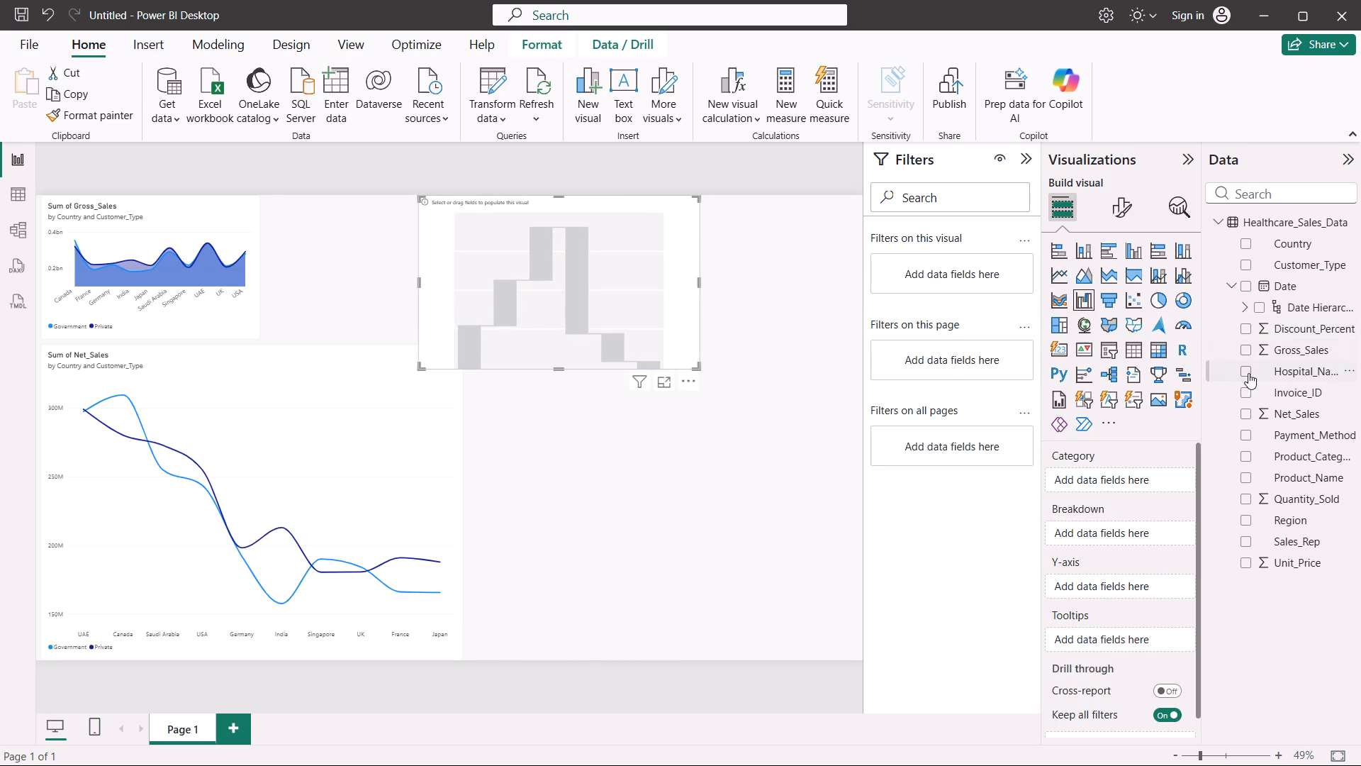
Populate the waterfall chart with Net_Sales as y-axis, Quantity_Sold as tooltip, Product_Name as category and Product_Category as breakdown.
left_click(1248, 409)
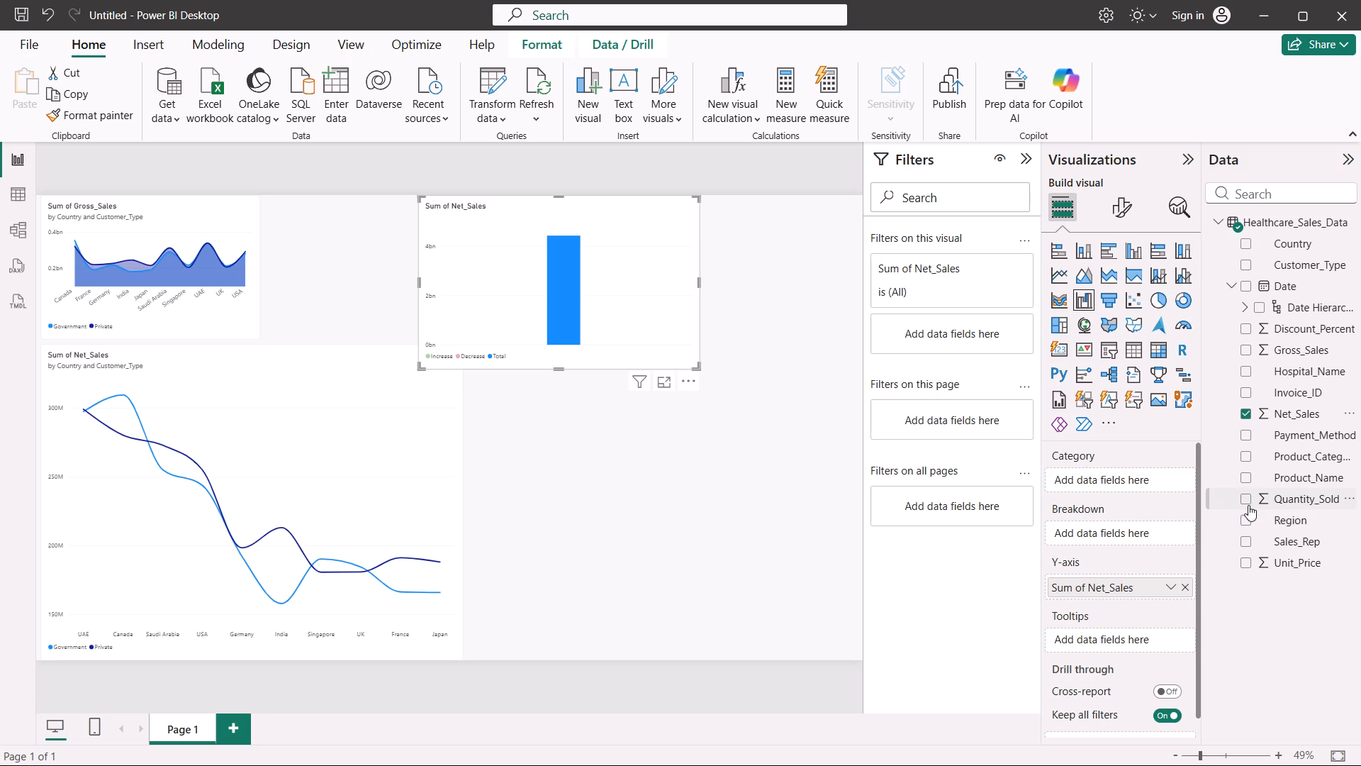
left_click(1246, 504)
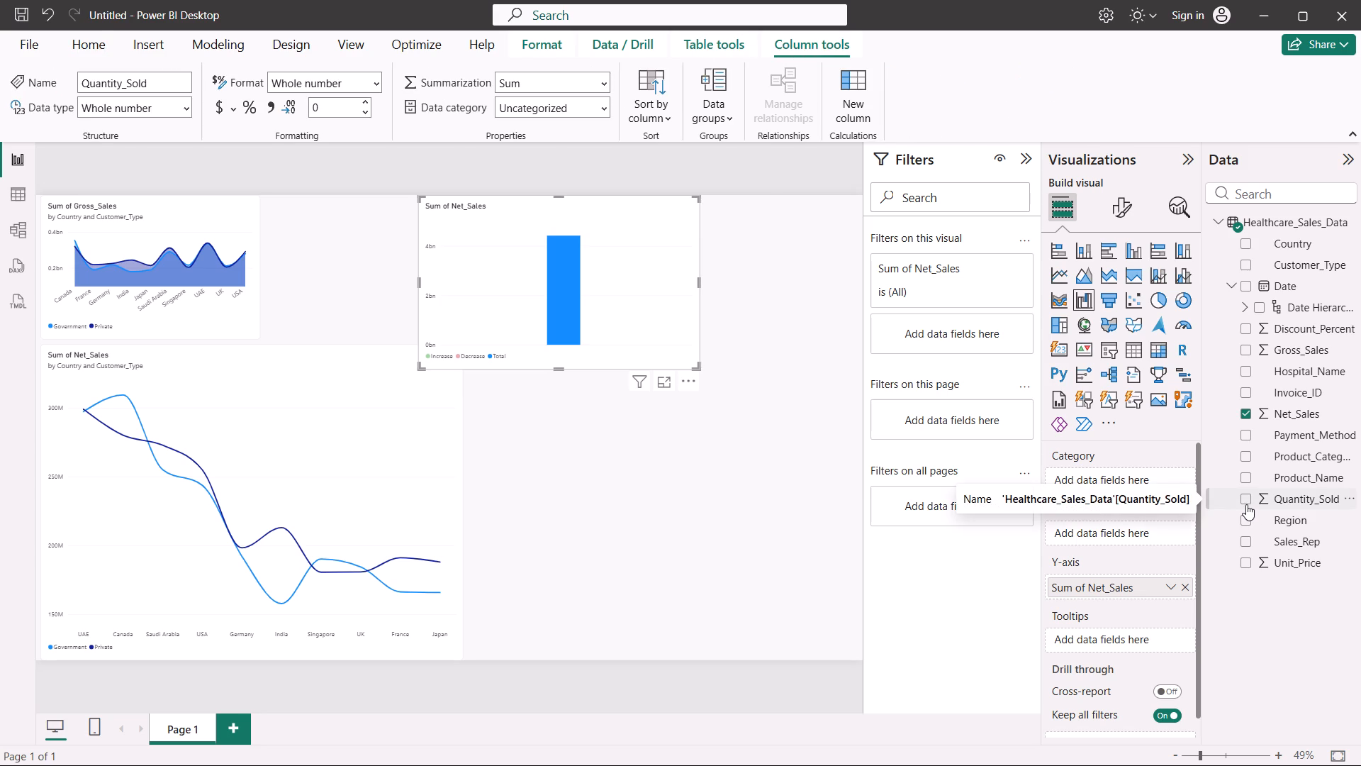
left_click(1247, 504)
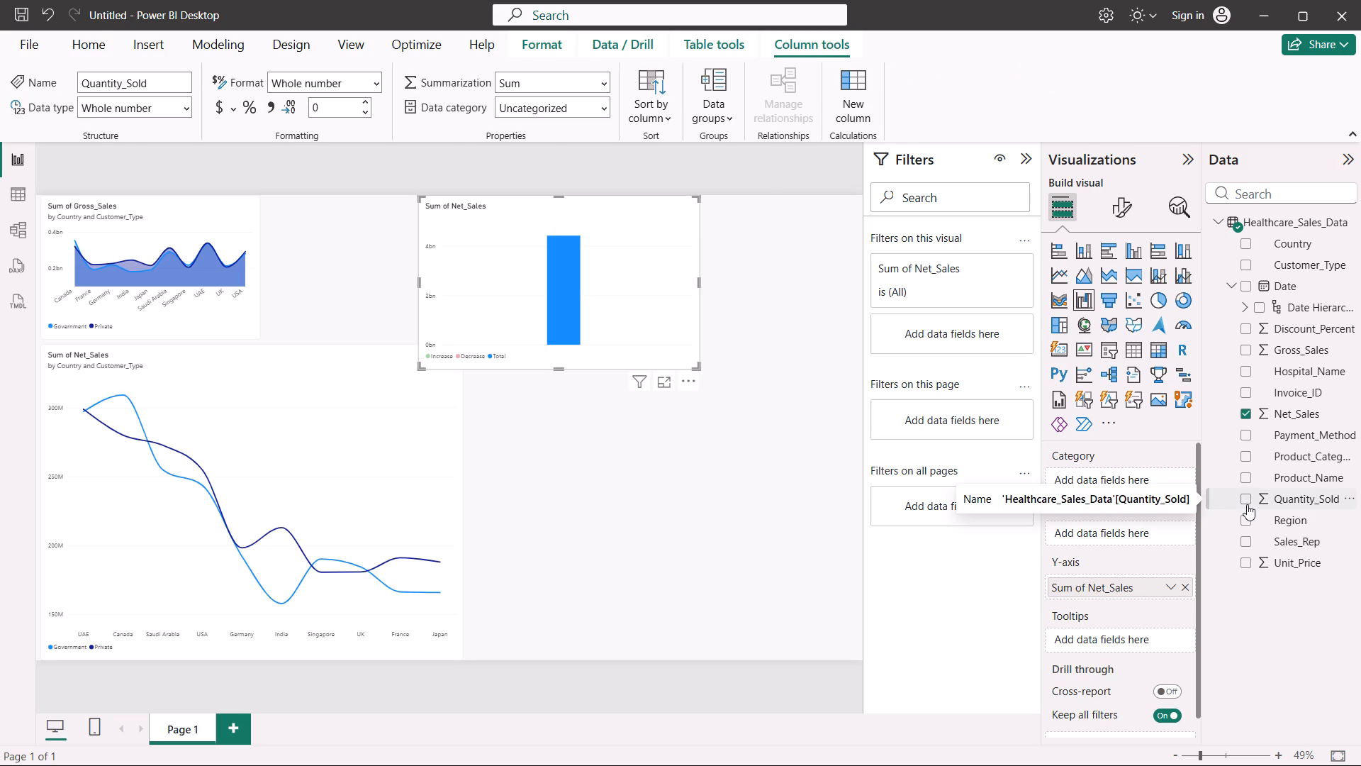
left_click(1245, 503)
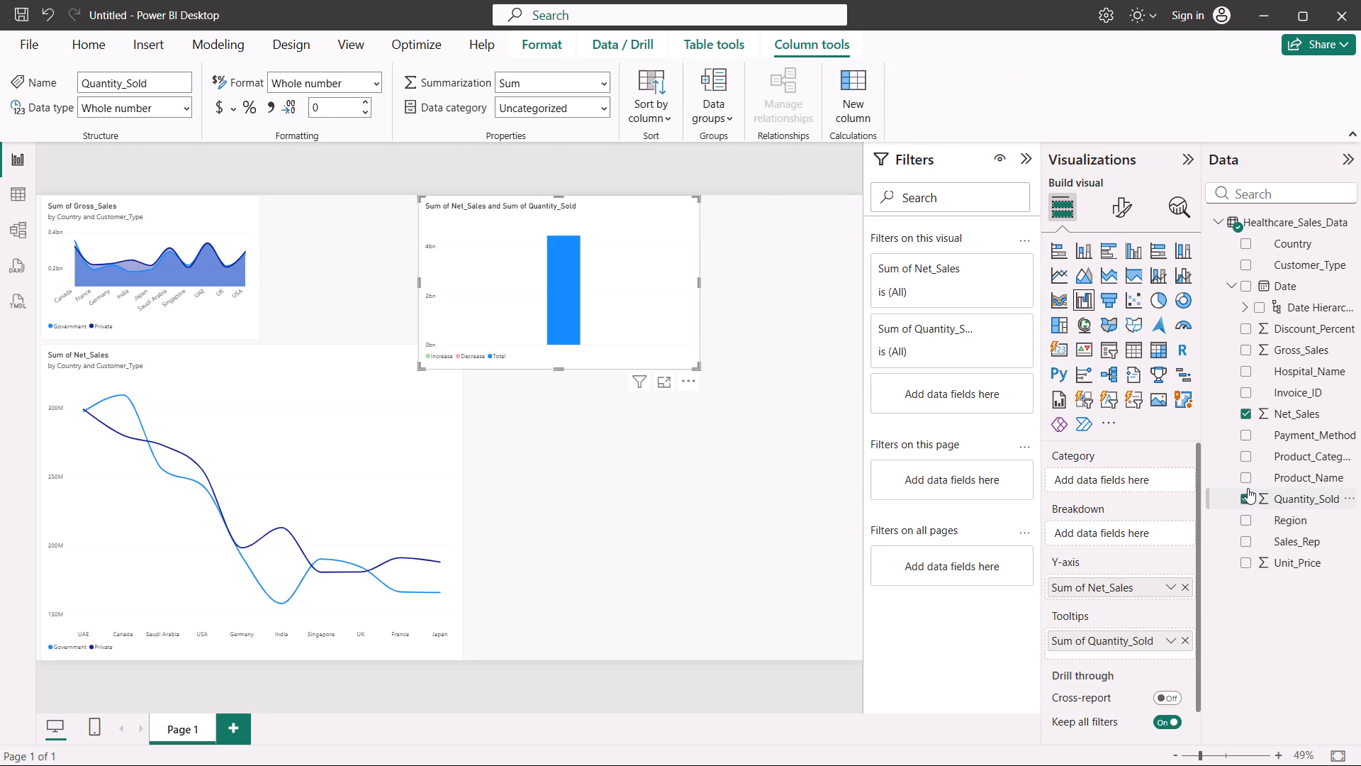
left_click(1246, 481)
left_click(1246, 460)
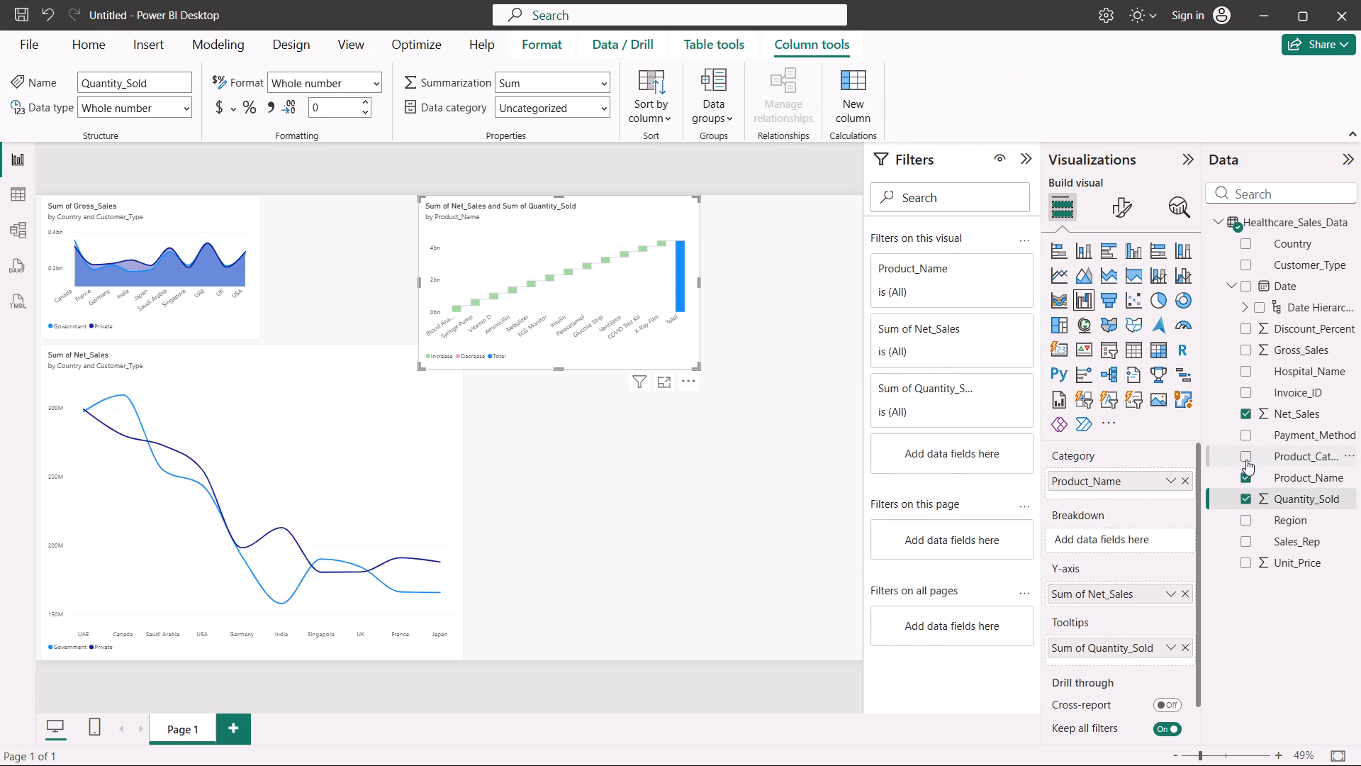
Enlarge the waterfall chart and move it to the page's lower right, beside the net sales line chart.
left_click(696, 357)
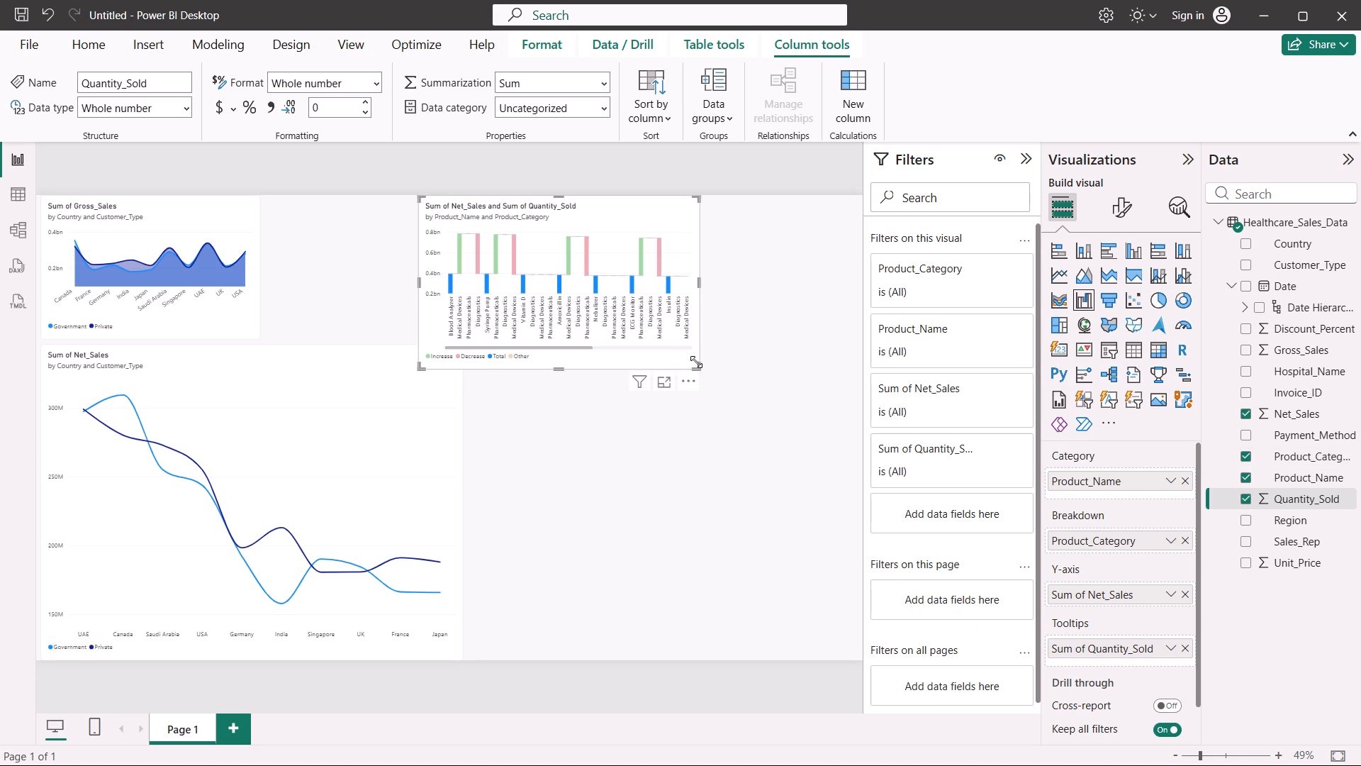
left_click_drag(696, 362, 771, 389)
left_click_drag(626, 251, 677, 509)
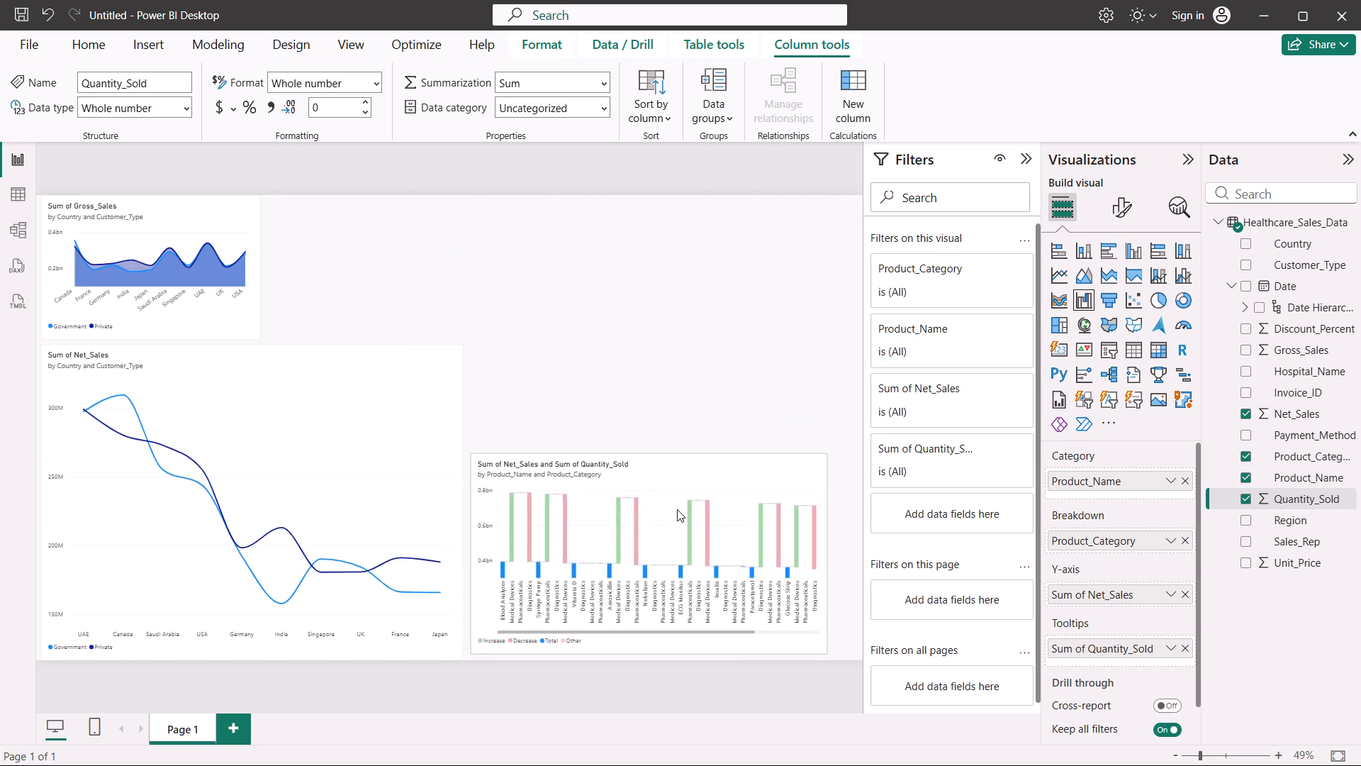
left_click_drag(677, 509, 676, 510)
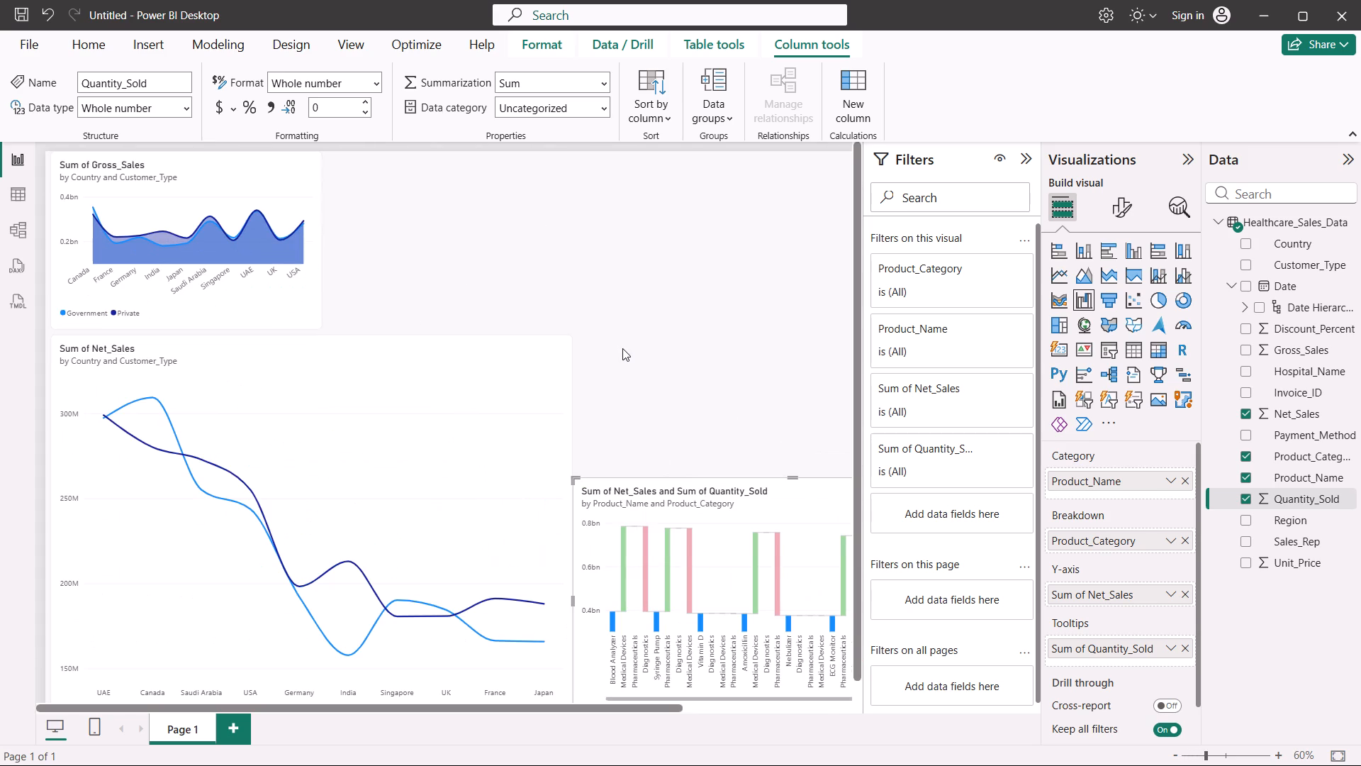
Narrow the net sales line chart to about a fifth of the page width, keeping it just beneath the area chart.
left_click(535, 440)
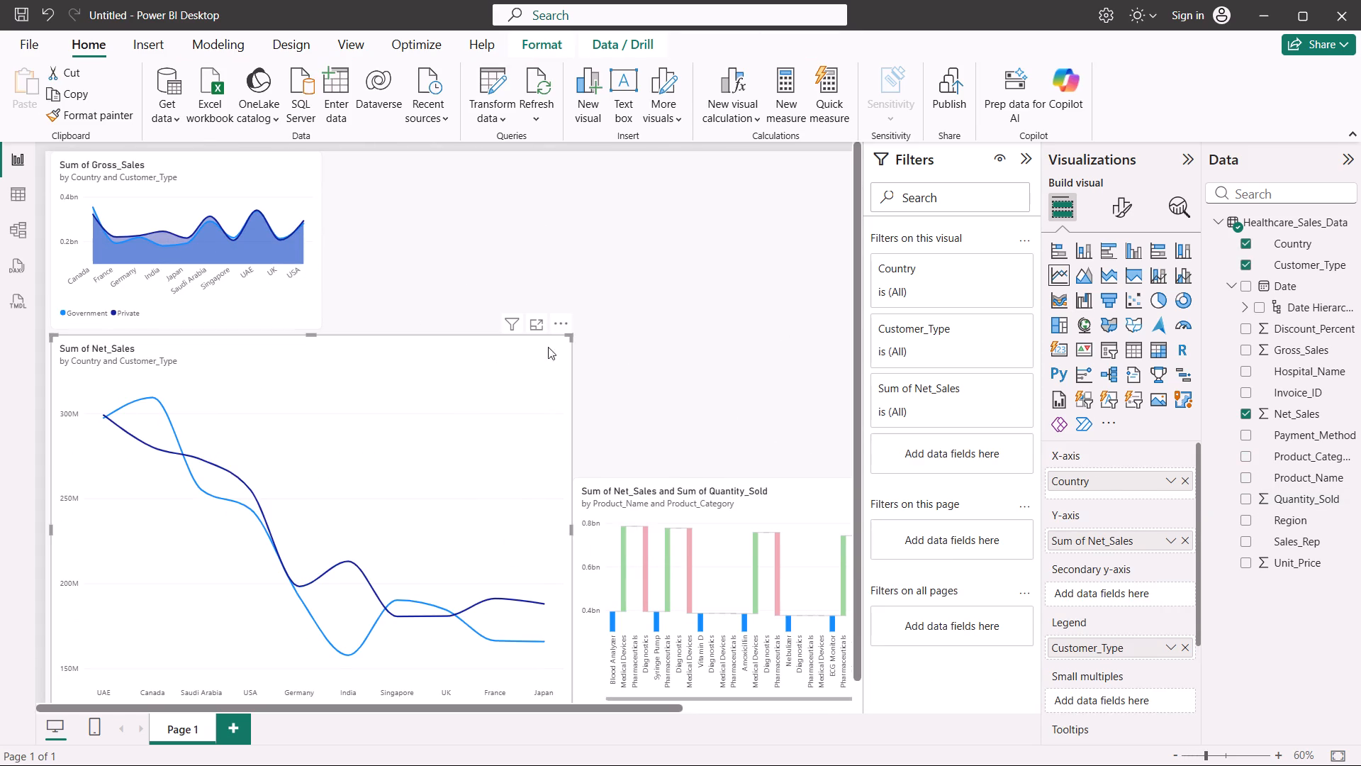
left_click_drag(573, 335, 324, 379)
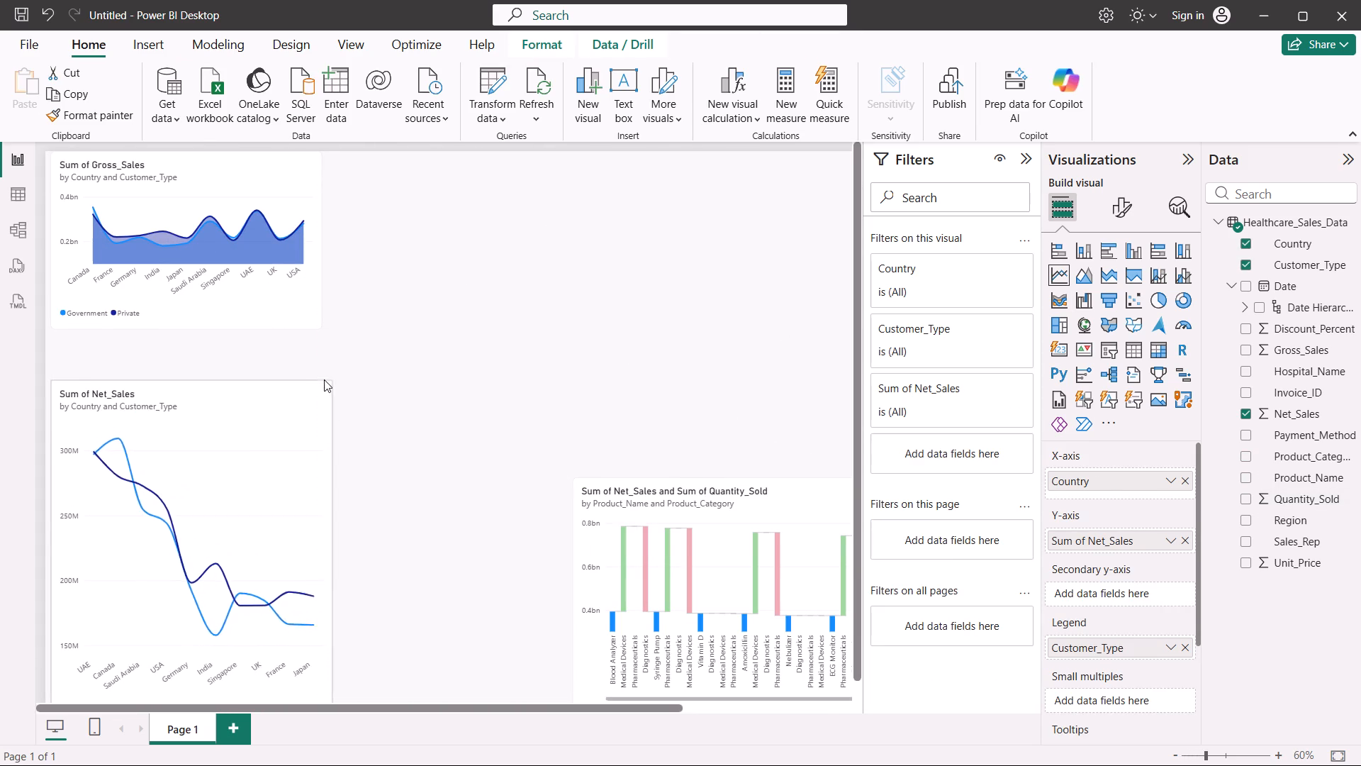
left_click_drag(324, 379, 259, 338)
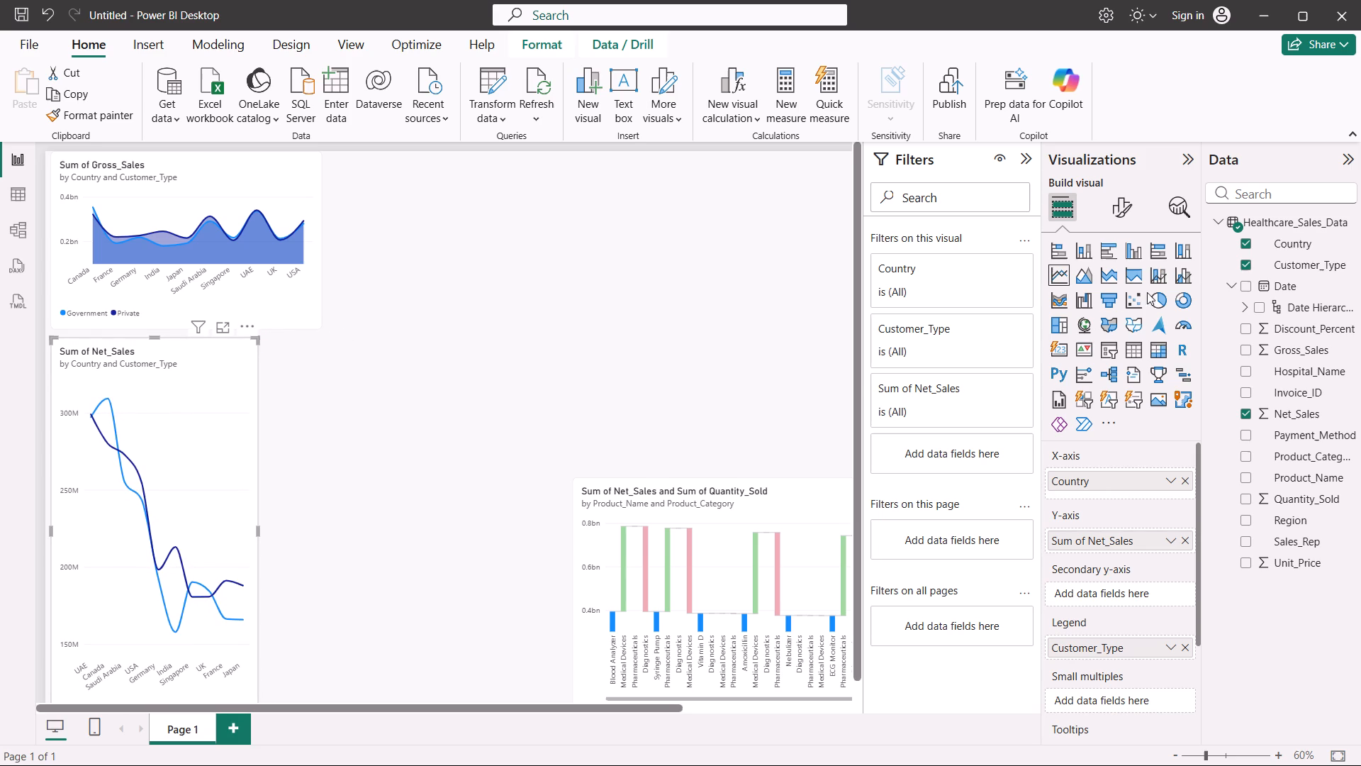
Convert the net sales line chart to a pie chart.
left_click(1153, 295)
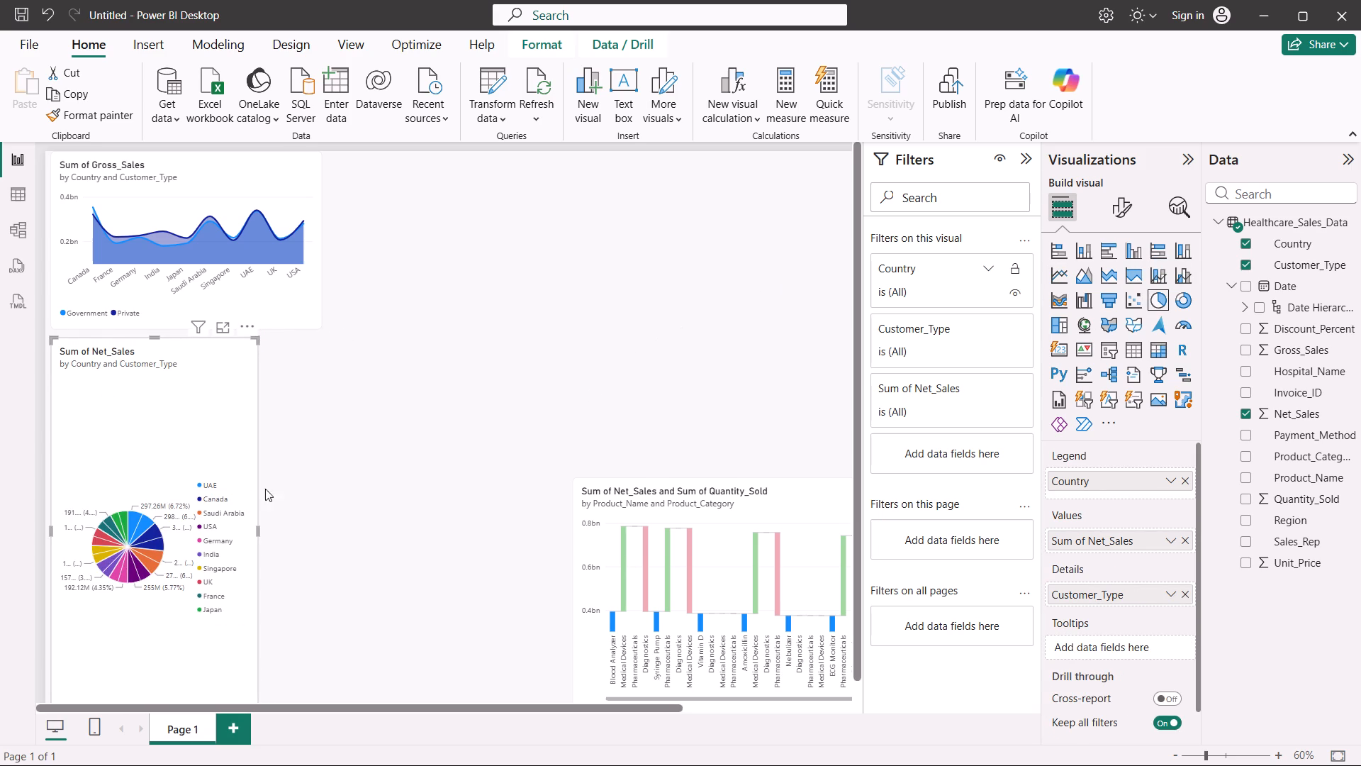
Add a separate donut chart and place it between the pie chart and the waterfall chart.
left_click(323, 331)
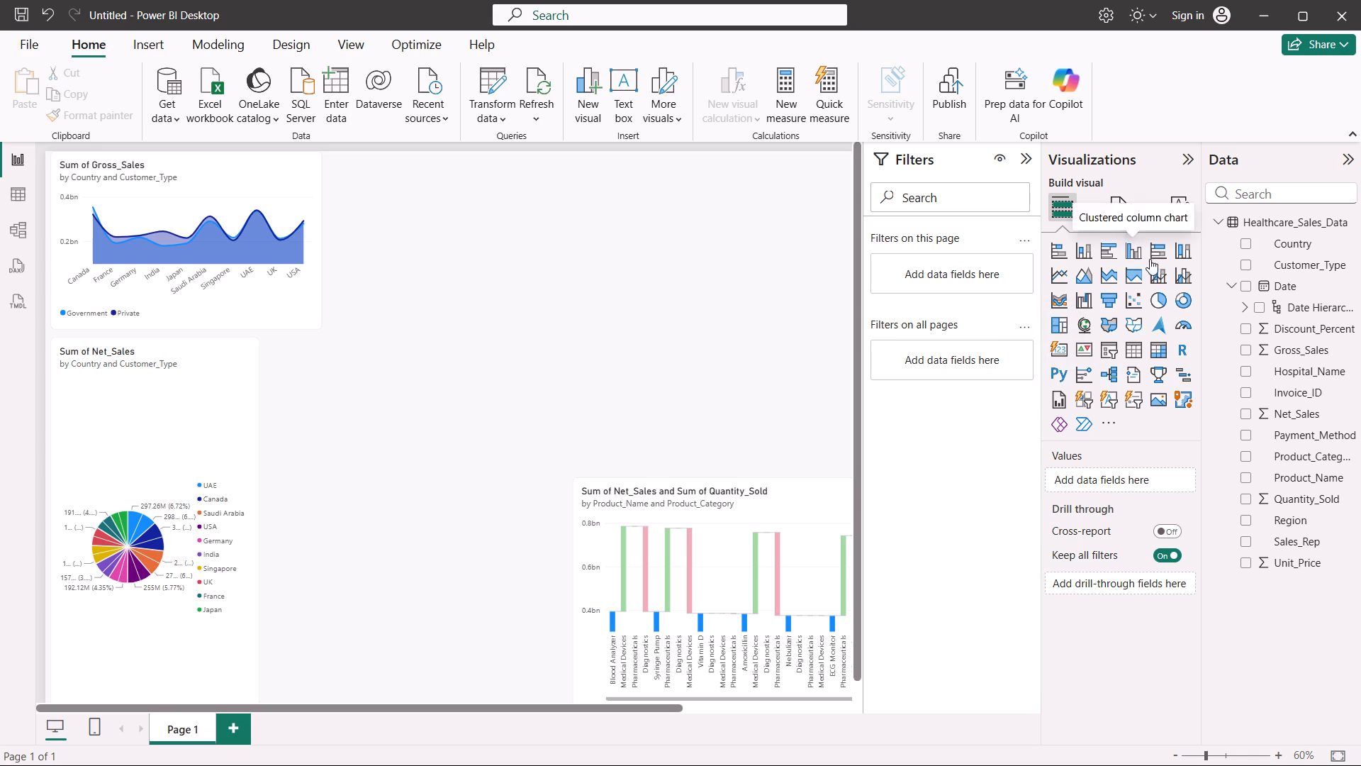
left_click(1177, 301)
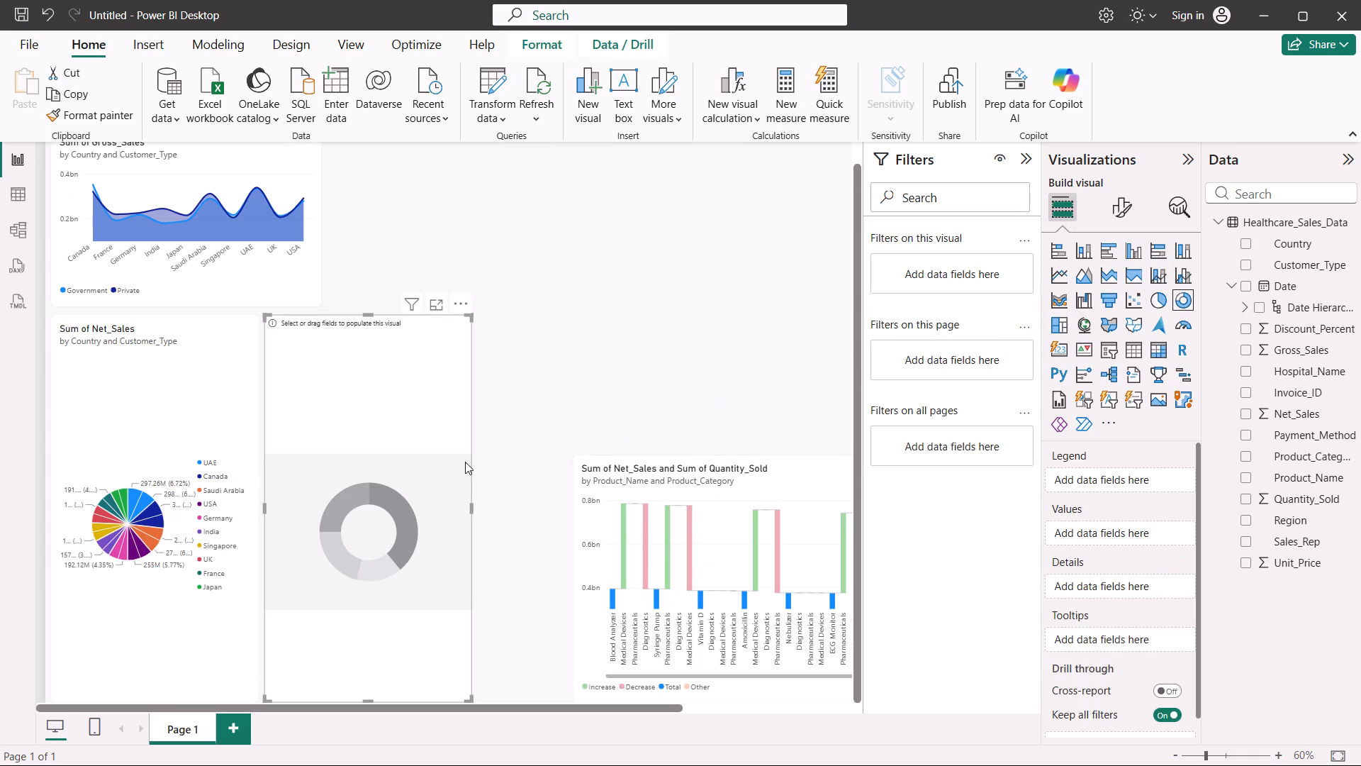
left_click_drag(437, 510, 457, 521)
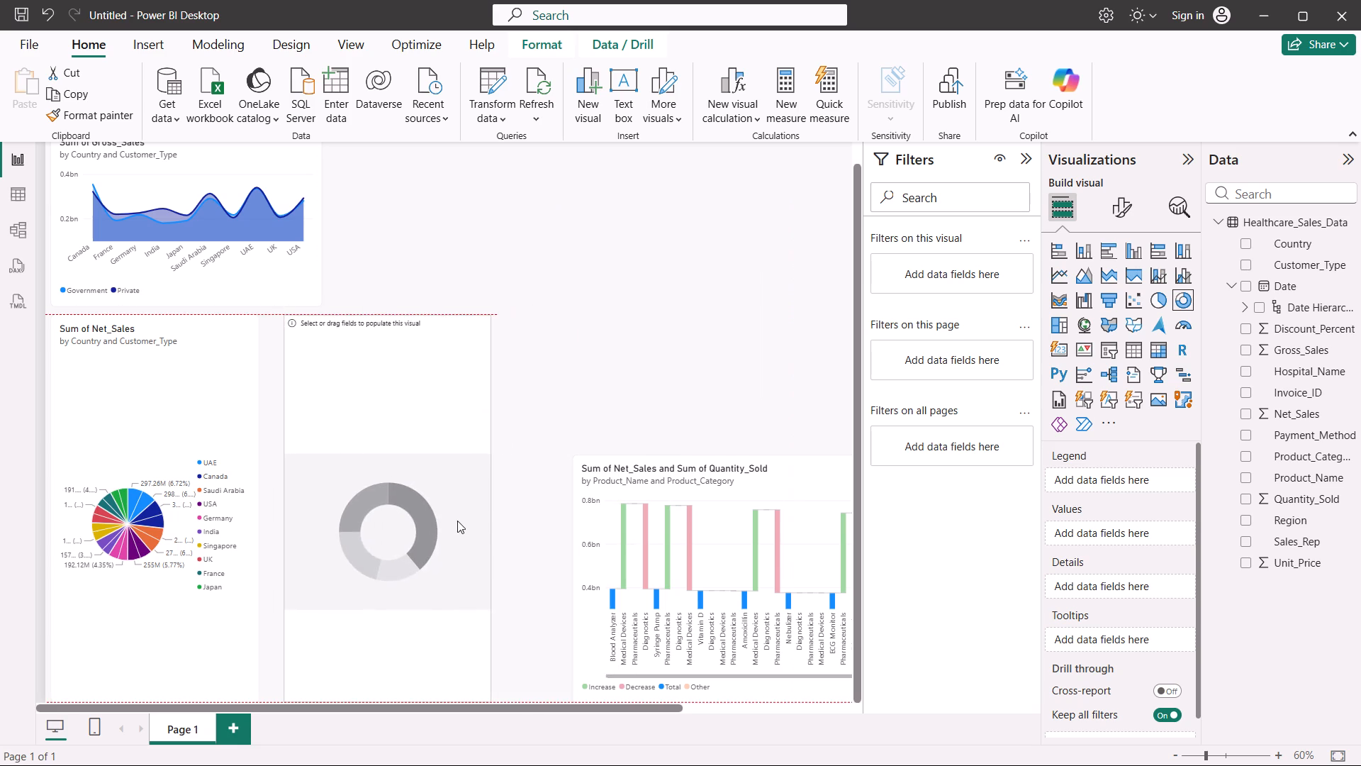
left_click_drag(457, 521, 454, 518)
Fill the empty donut chart with the Discount_Percent, Gross_Sales, Net_Sales, Quantity_Sold and Unit_Price fields as values.
left_click(1055, 472)
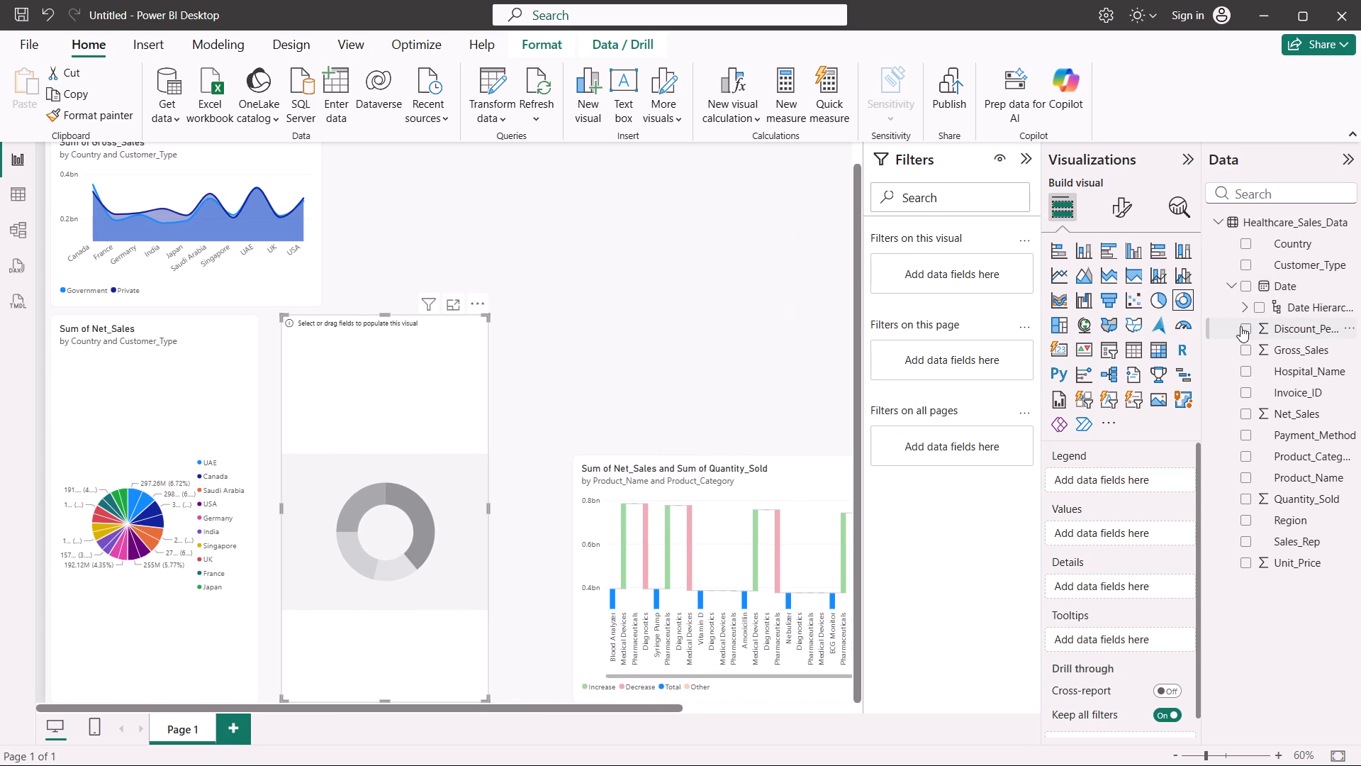
left_click(1240, 326)
left_click(1242, 348)
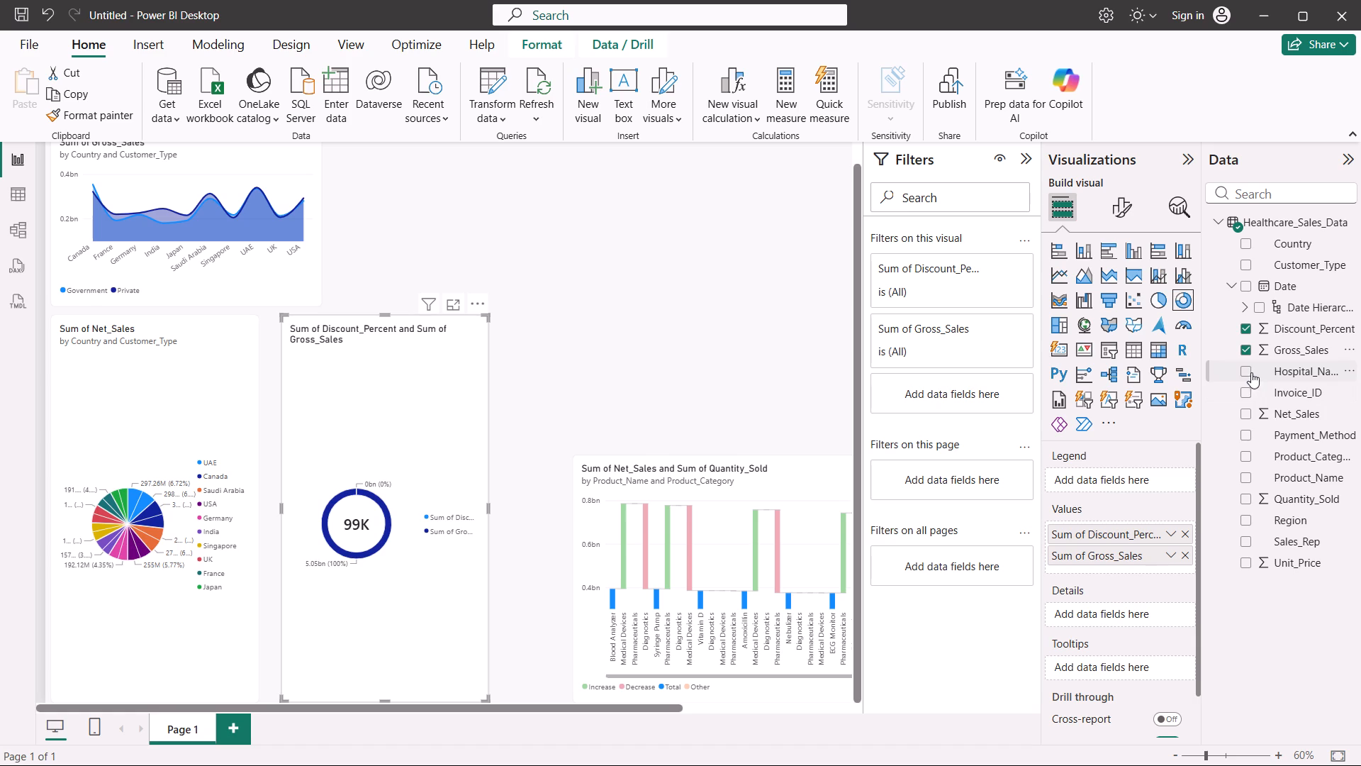
left_click(1246, 416)
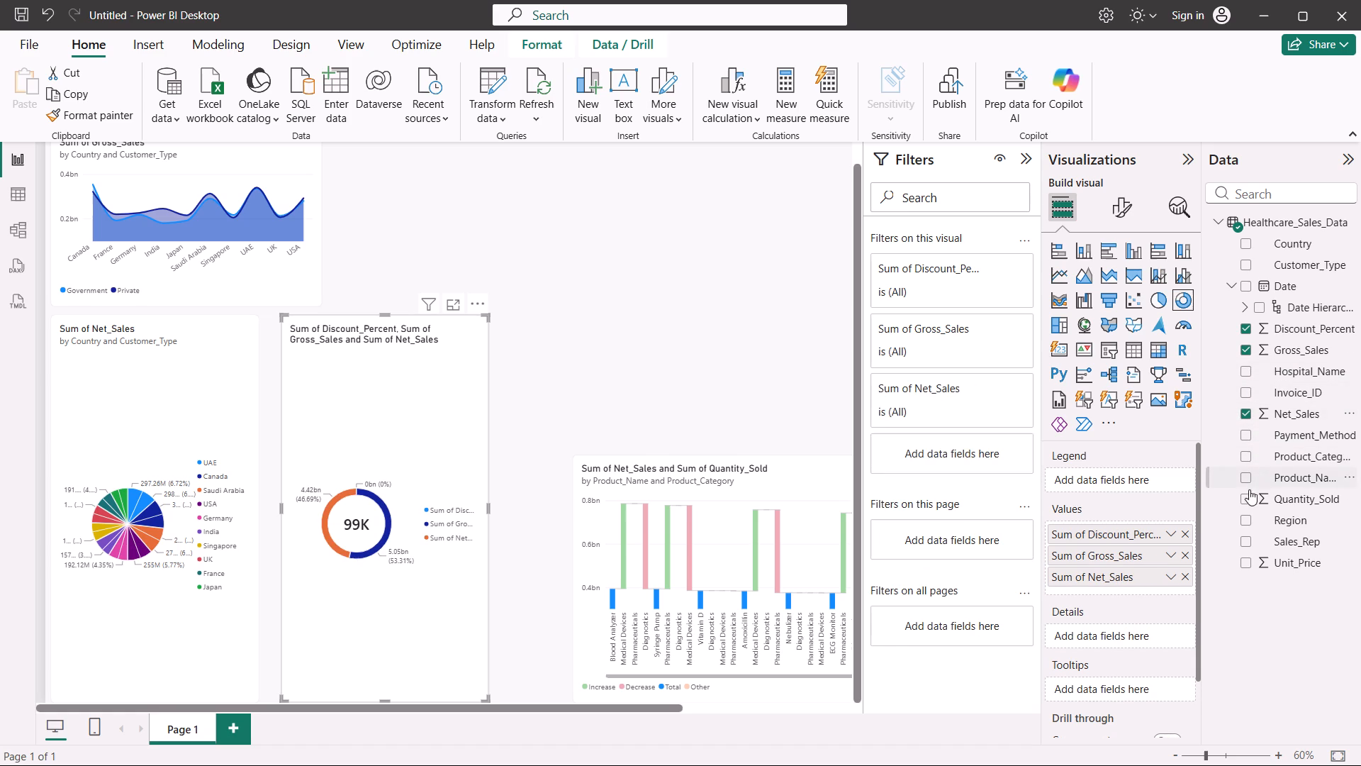
left_click(1242, 500)
left_click(1243, 558)
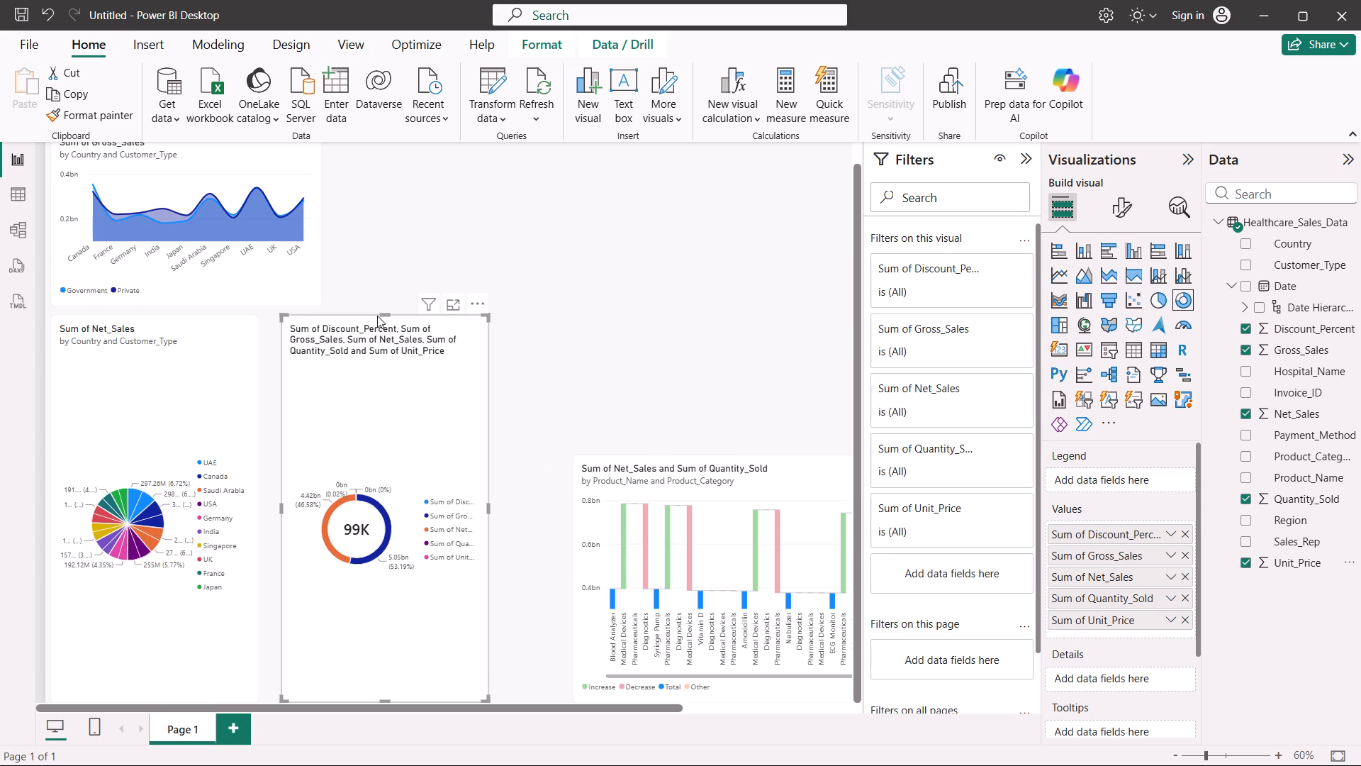
Move the donut chart so it sits directly against the net sales pie chart, and deselect it.
left_click_drag(364, 418, 347, 420)
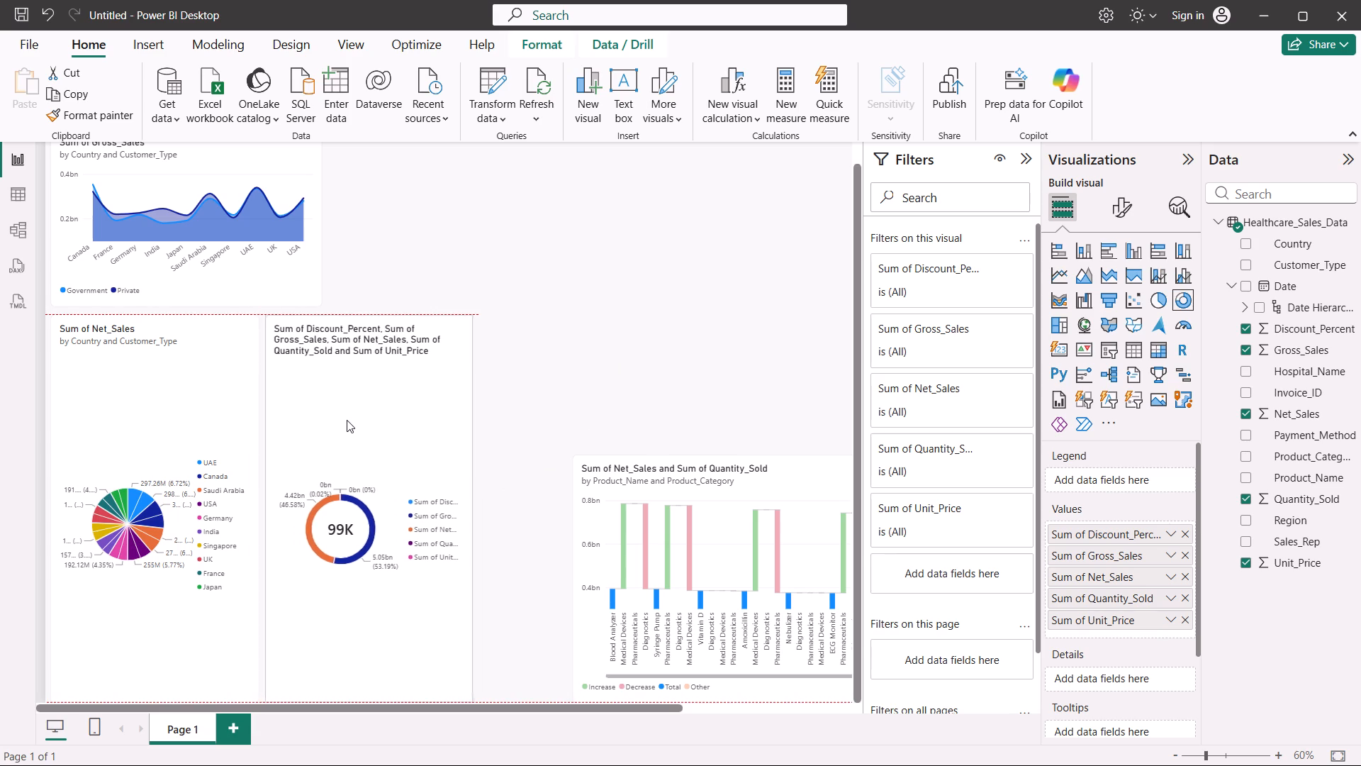
left_click_drag(347, 420, 342, 418)
left_click(795, 382)
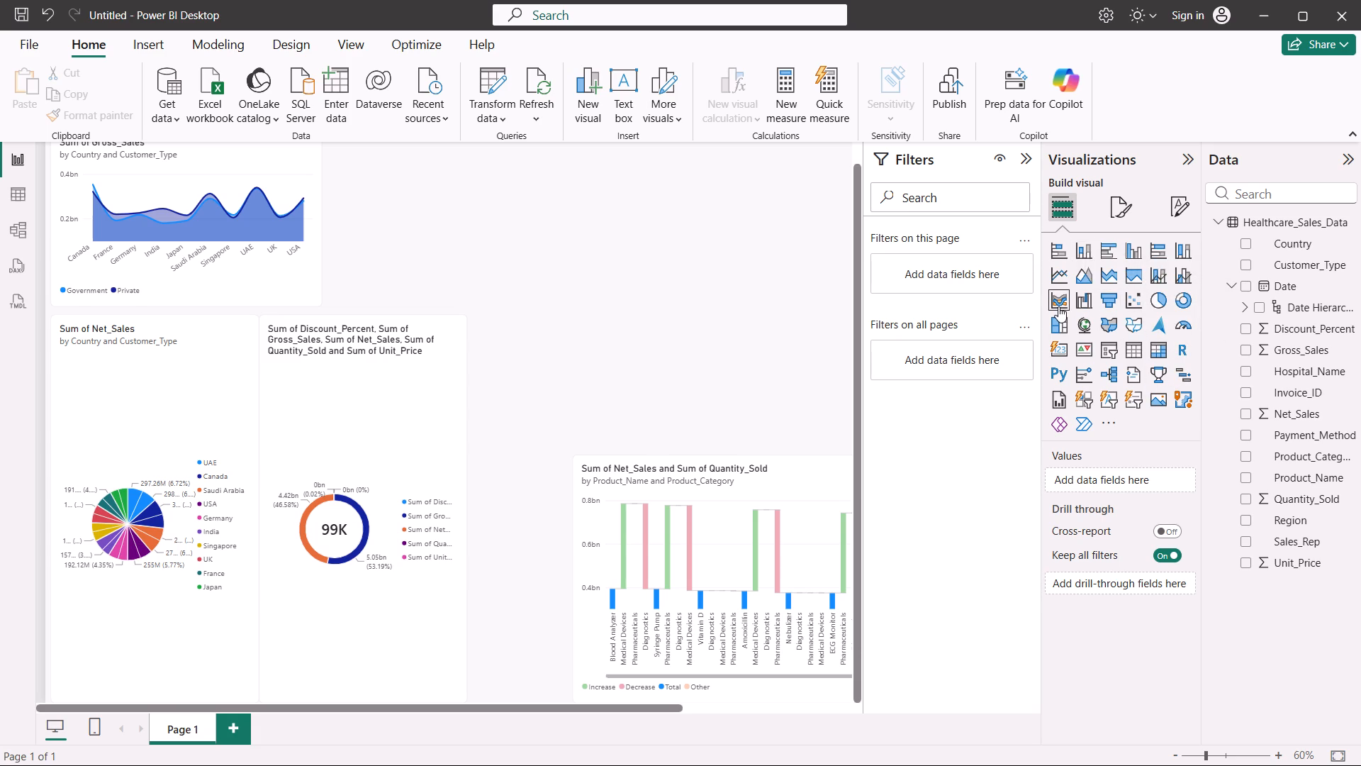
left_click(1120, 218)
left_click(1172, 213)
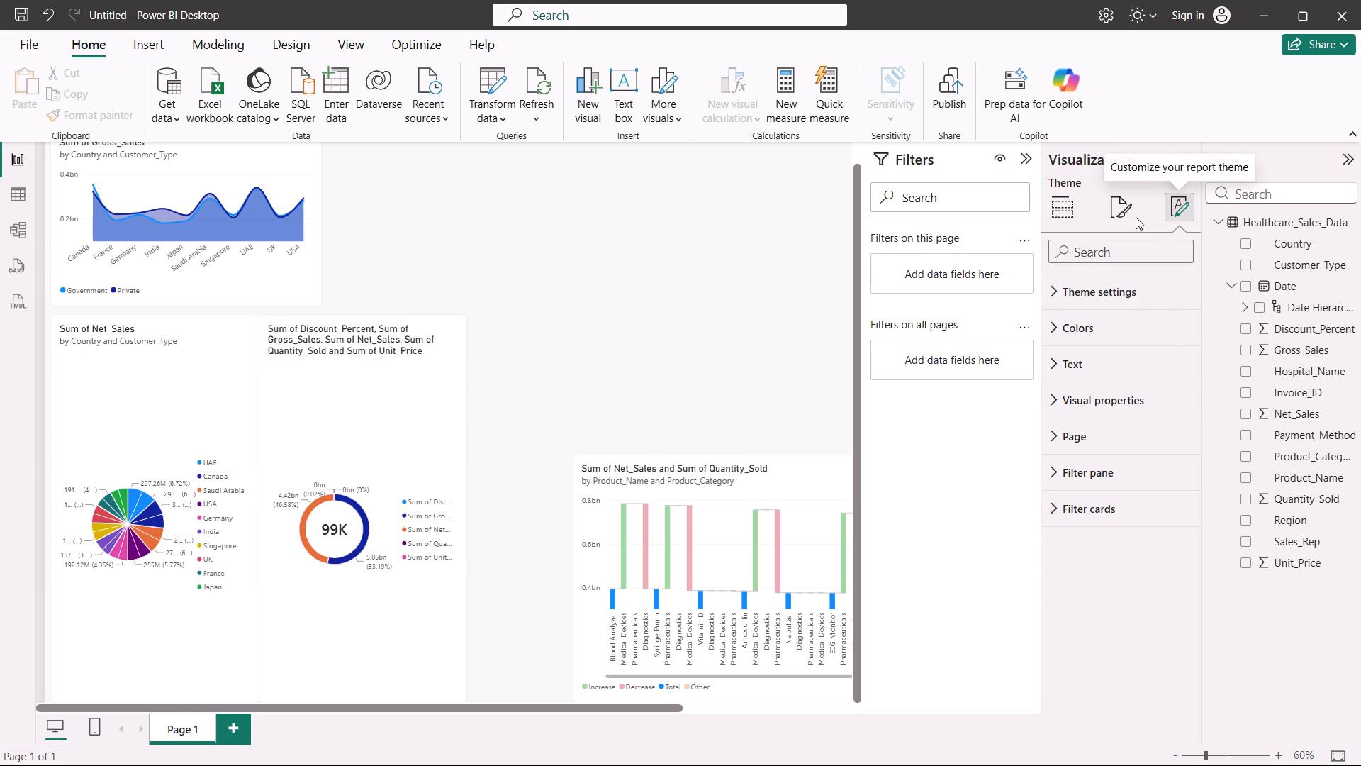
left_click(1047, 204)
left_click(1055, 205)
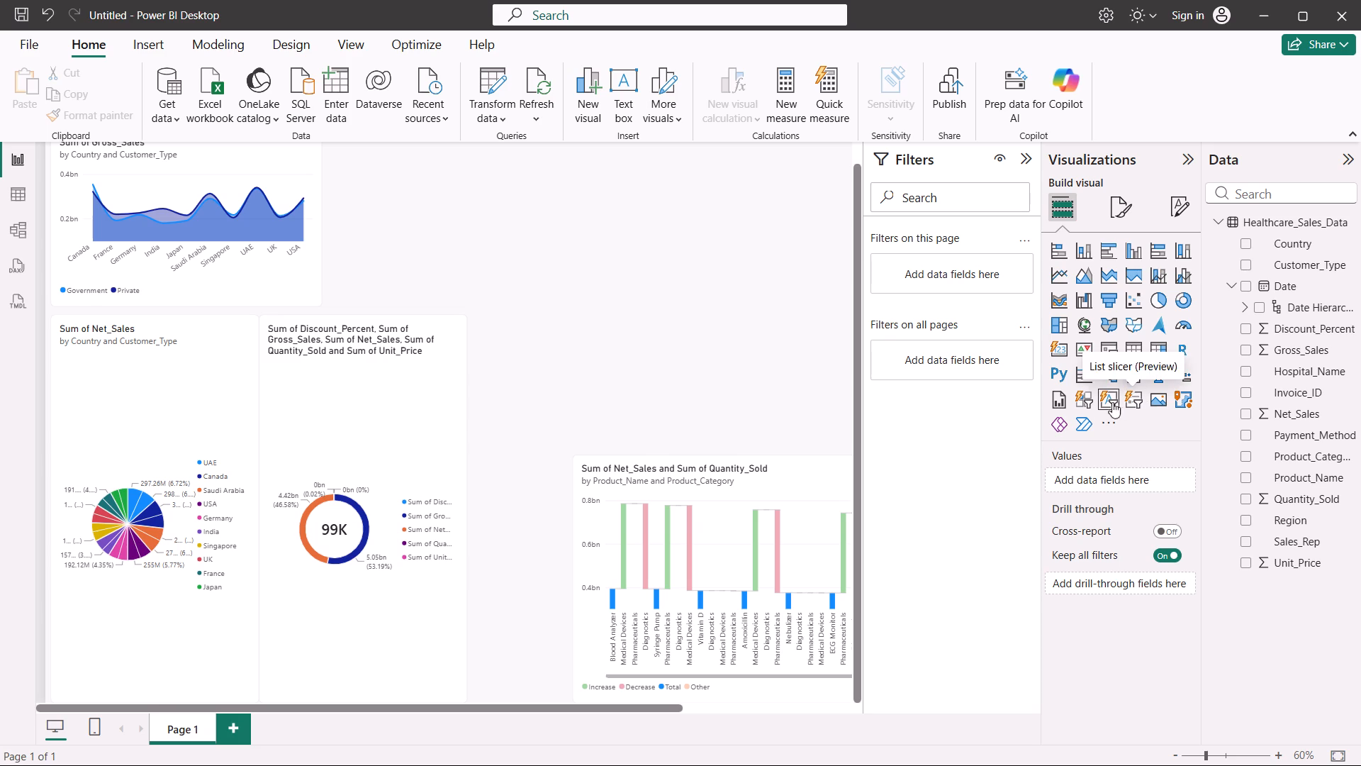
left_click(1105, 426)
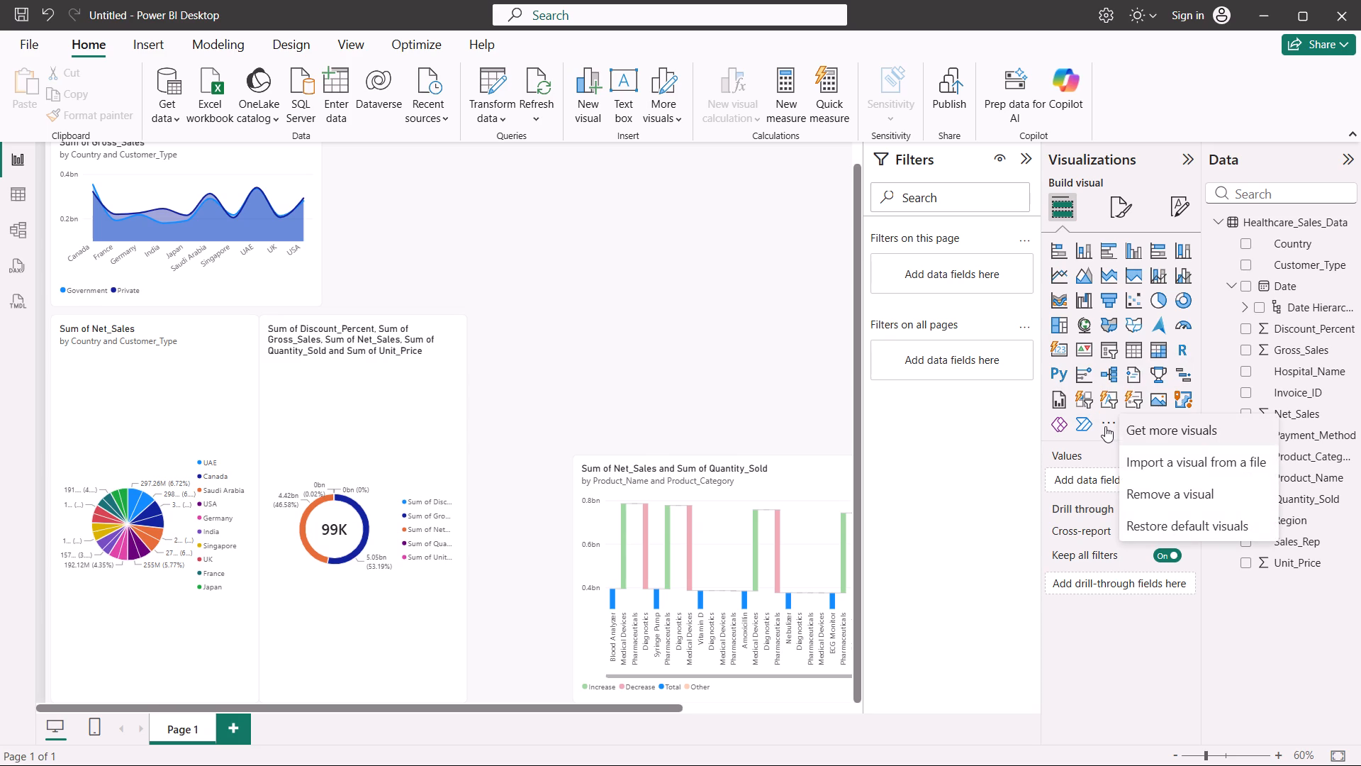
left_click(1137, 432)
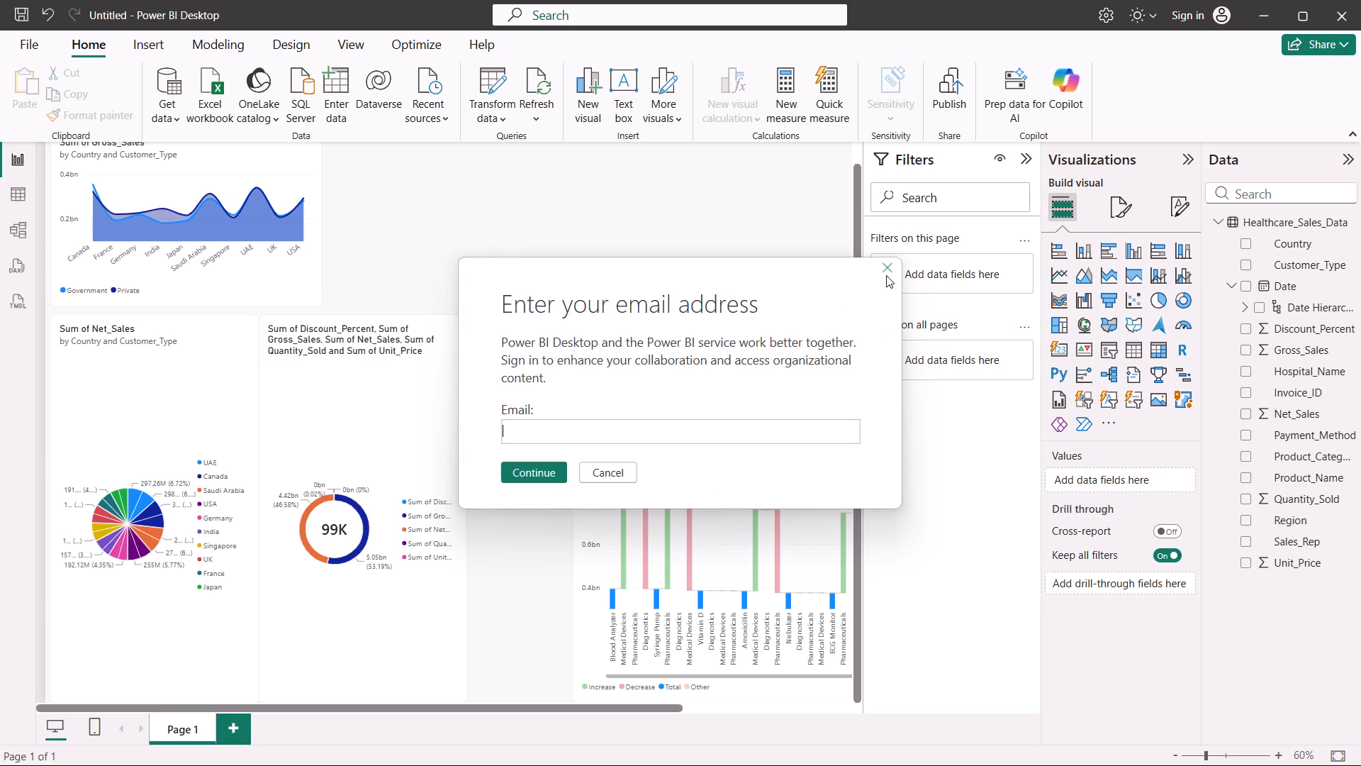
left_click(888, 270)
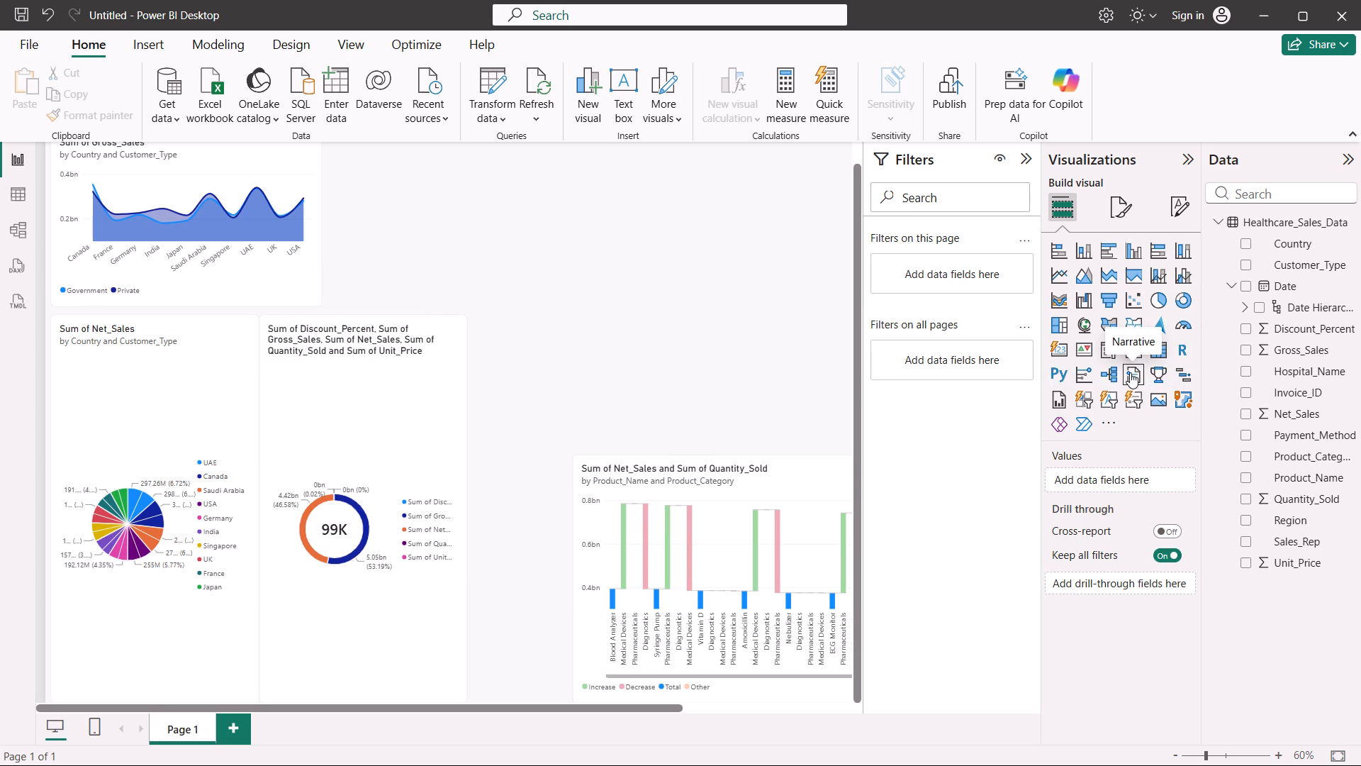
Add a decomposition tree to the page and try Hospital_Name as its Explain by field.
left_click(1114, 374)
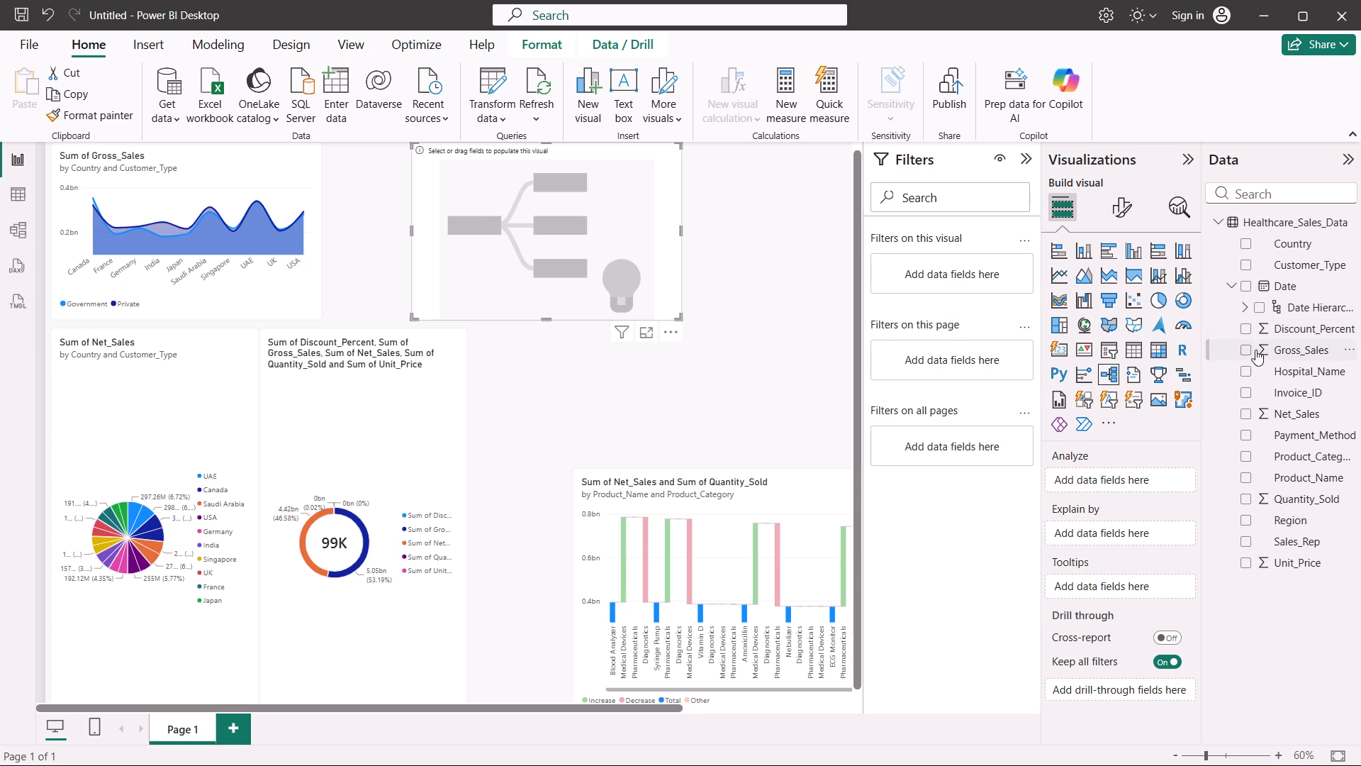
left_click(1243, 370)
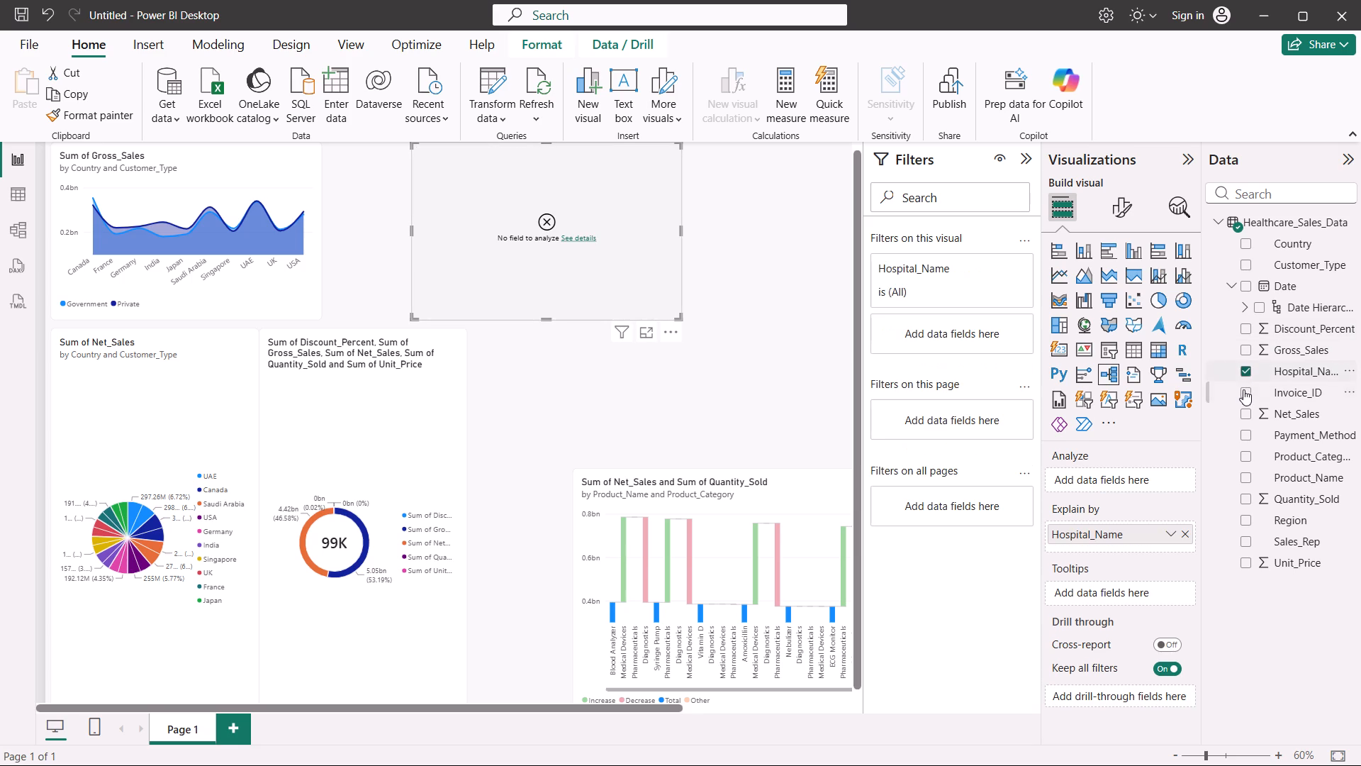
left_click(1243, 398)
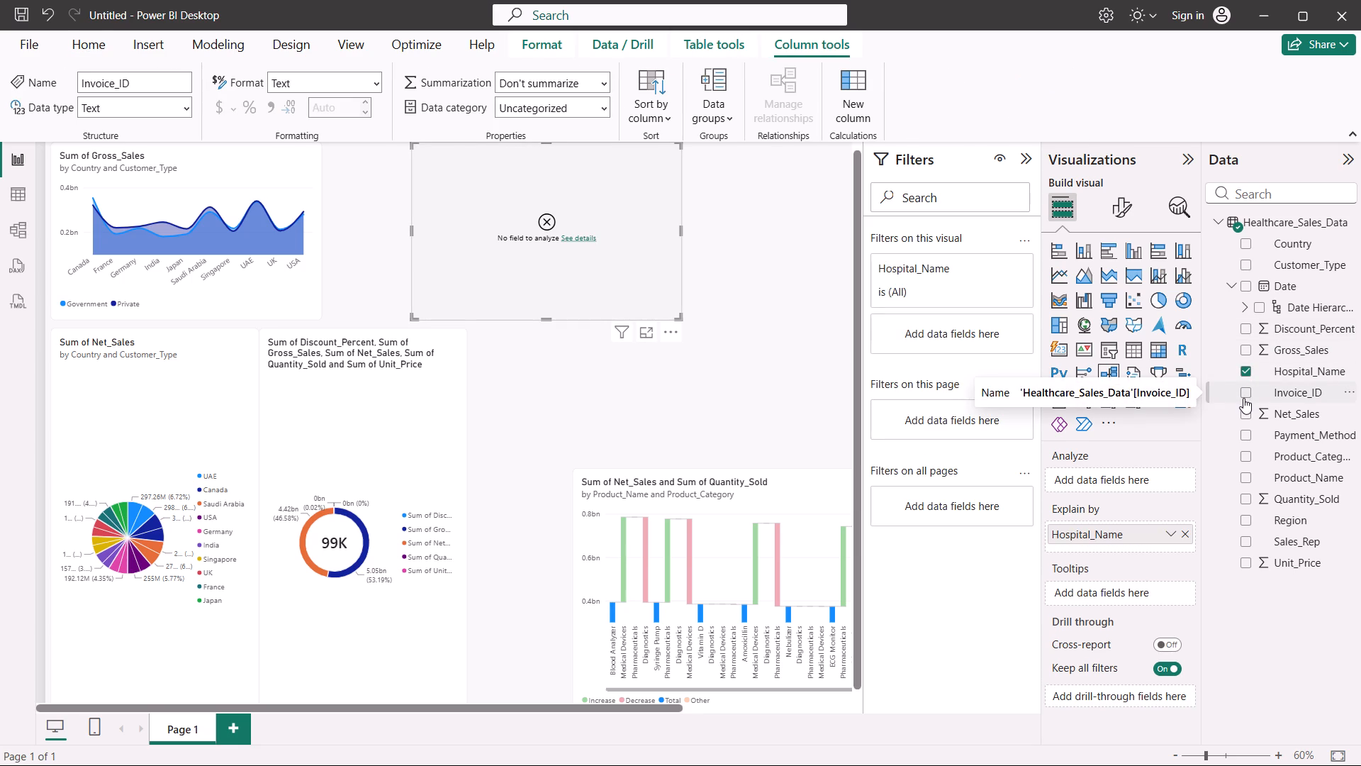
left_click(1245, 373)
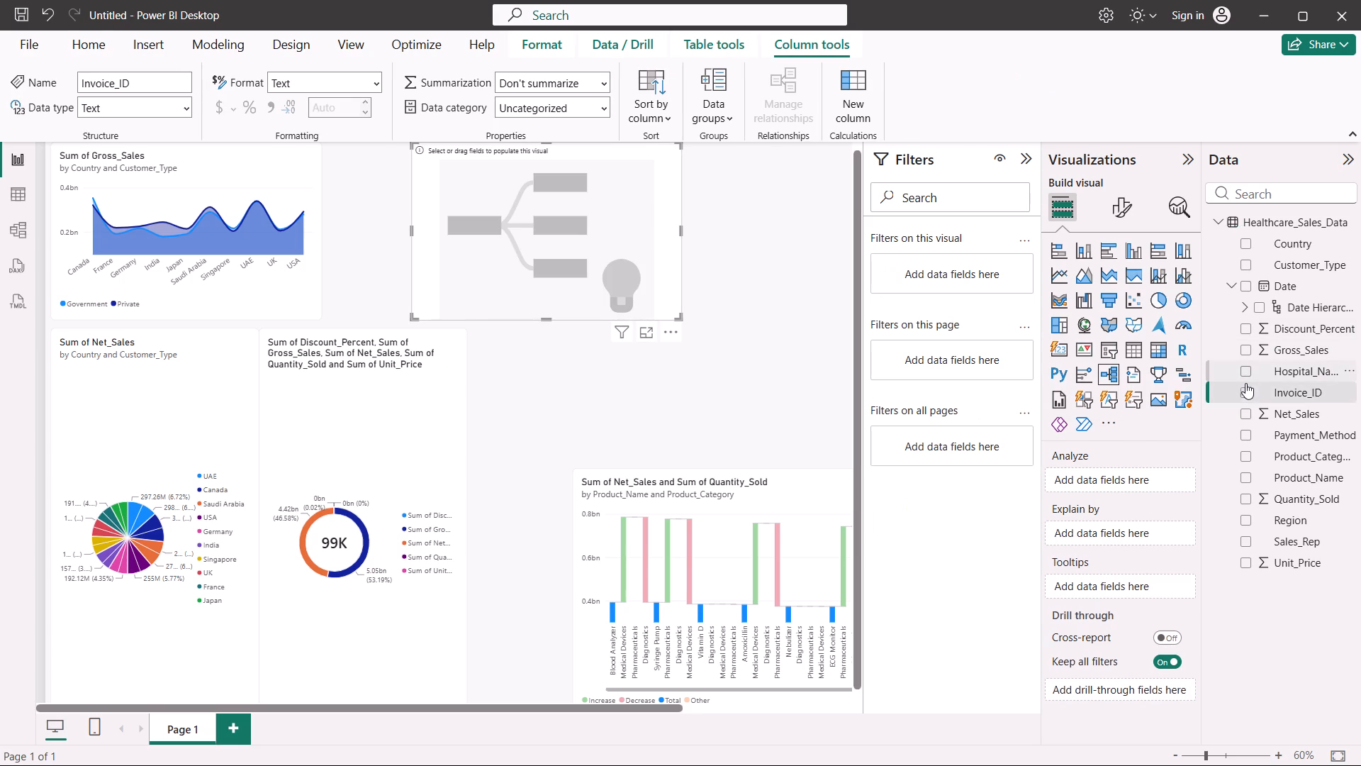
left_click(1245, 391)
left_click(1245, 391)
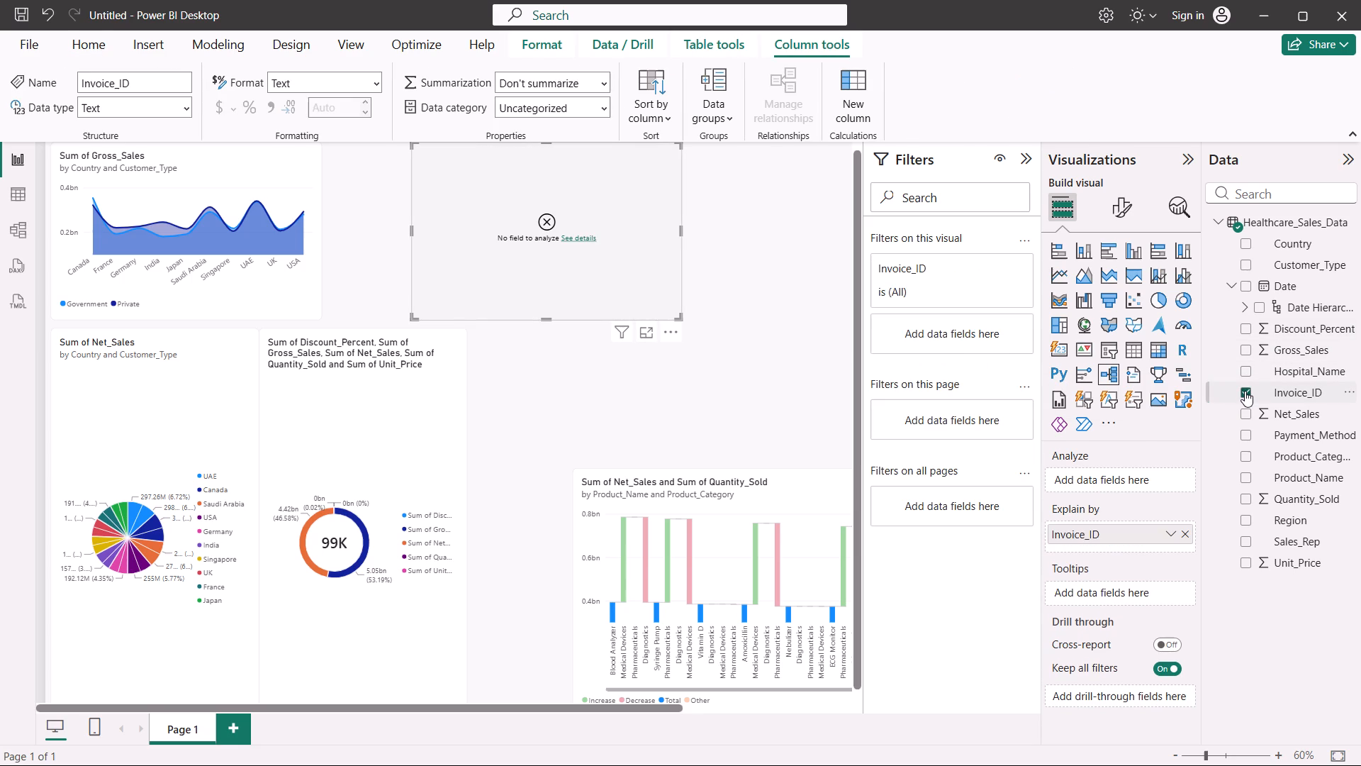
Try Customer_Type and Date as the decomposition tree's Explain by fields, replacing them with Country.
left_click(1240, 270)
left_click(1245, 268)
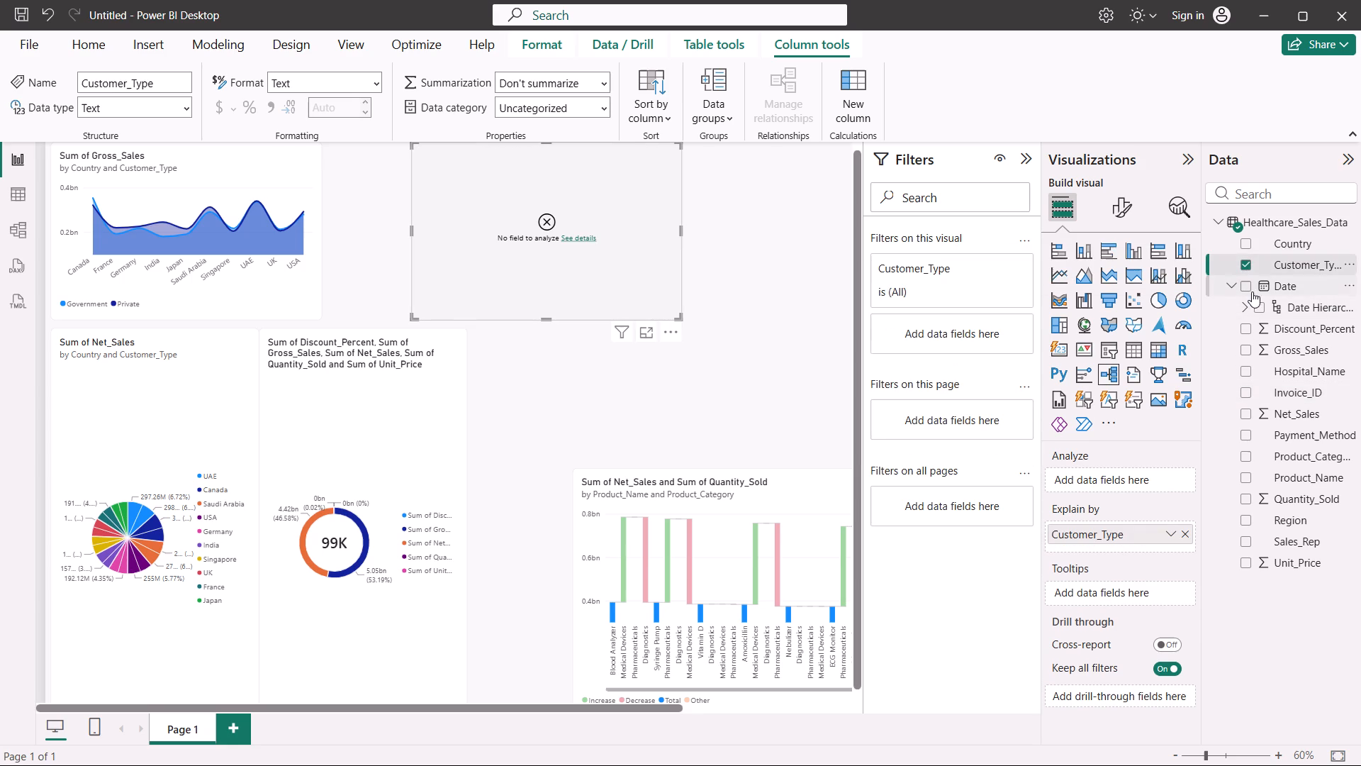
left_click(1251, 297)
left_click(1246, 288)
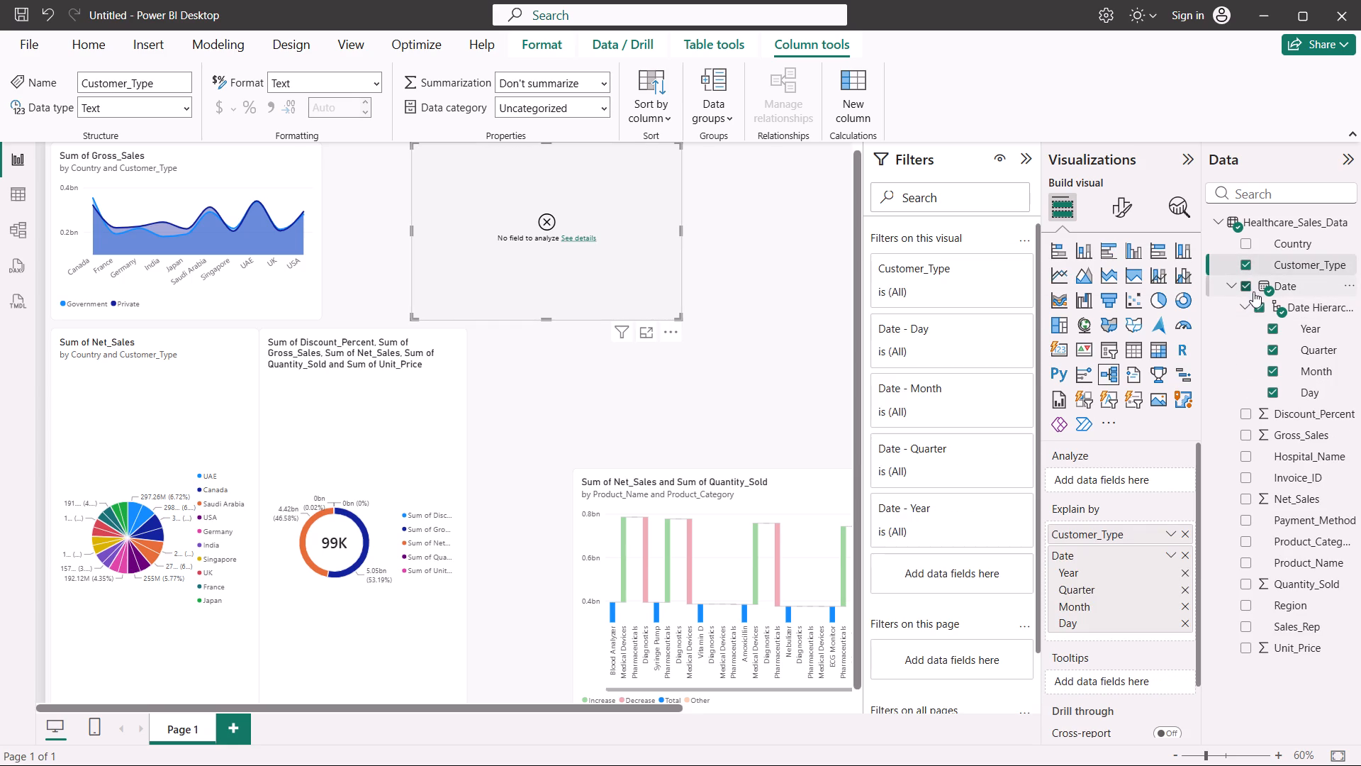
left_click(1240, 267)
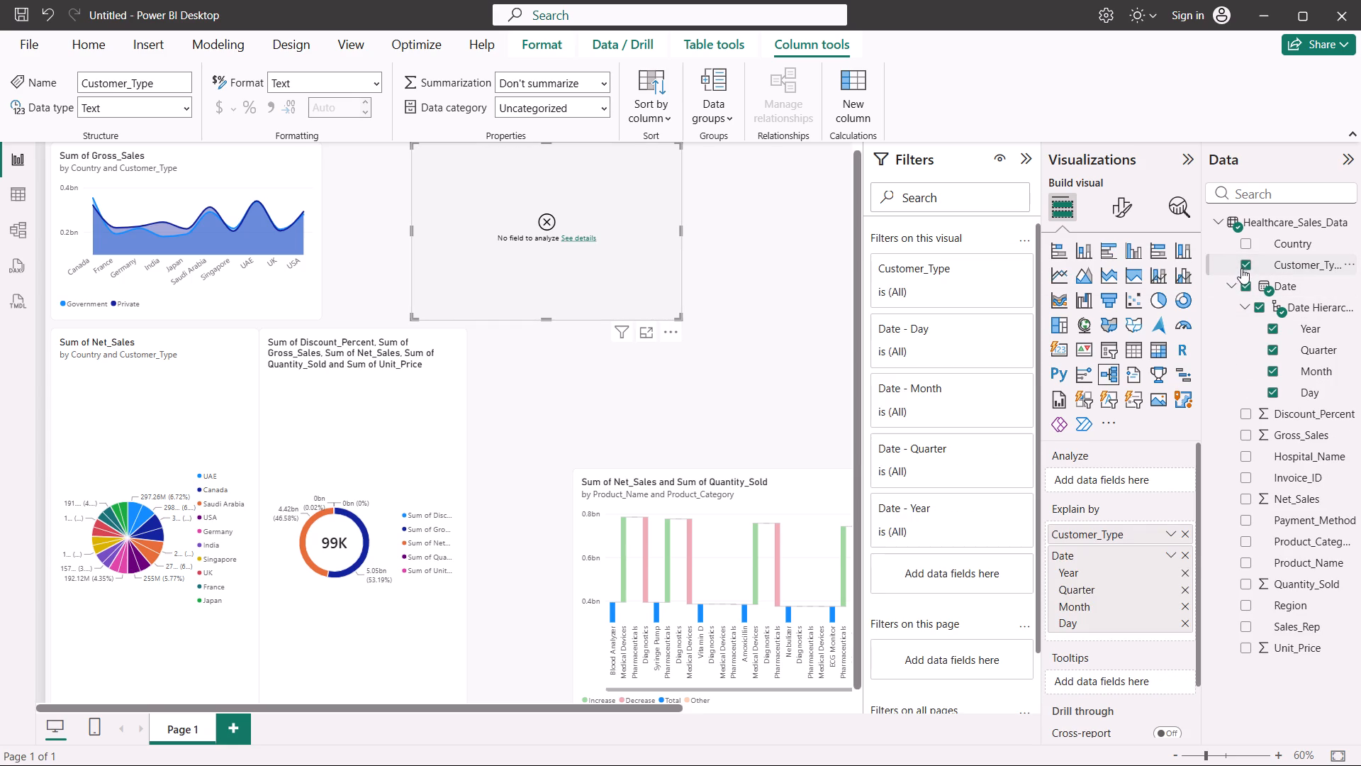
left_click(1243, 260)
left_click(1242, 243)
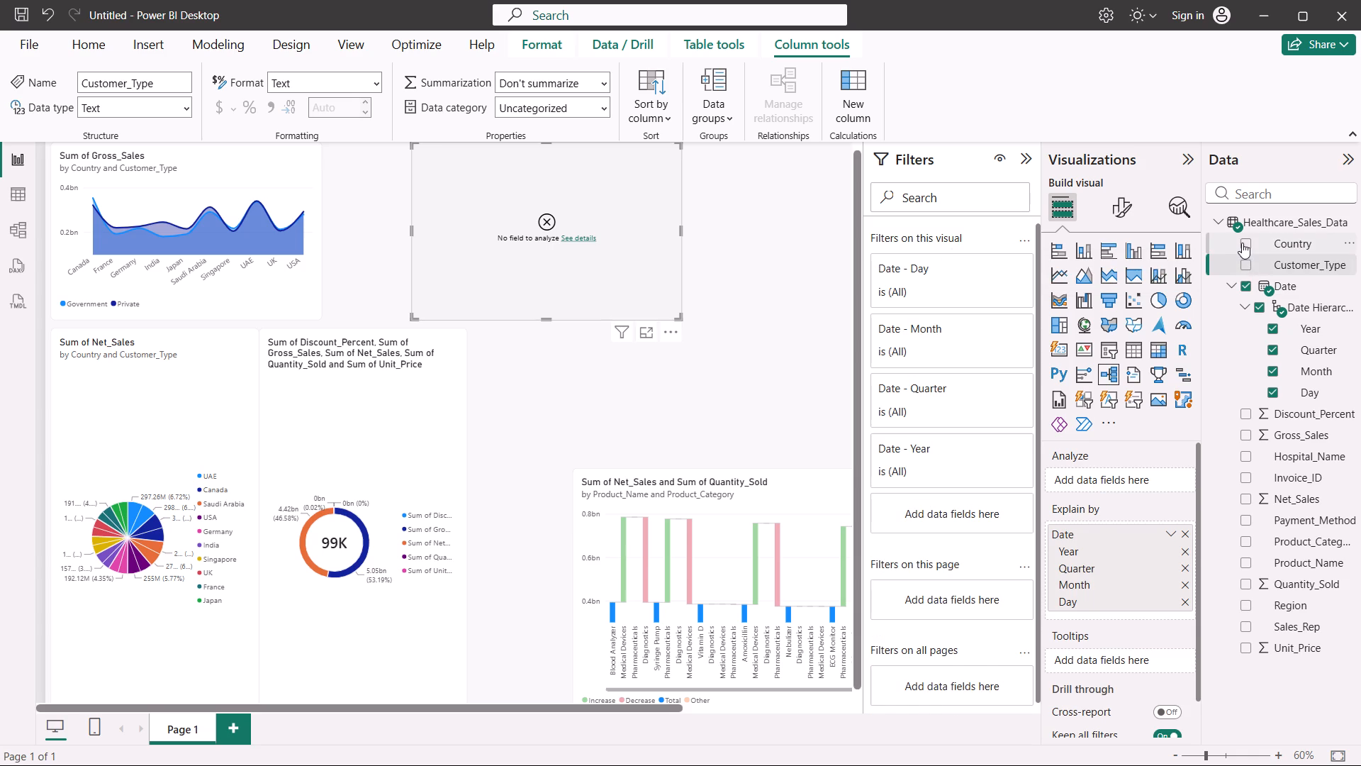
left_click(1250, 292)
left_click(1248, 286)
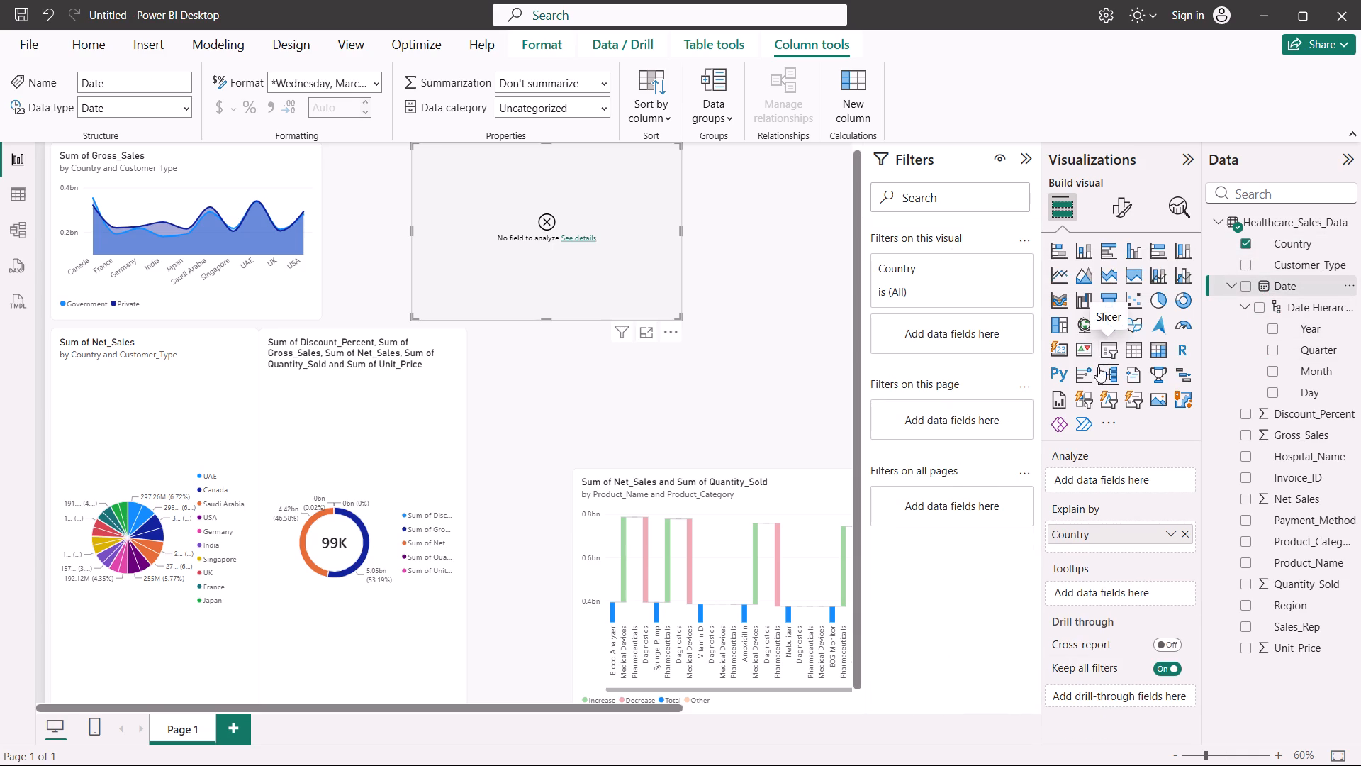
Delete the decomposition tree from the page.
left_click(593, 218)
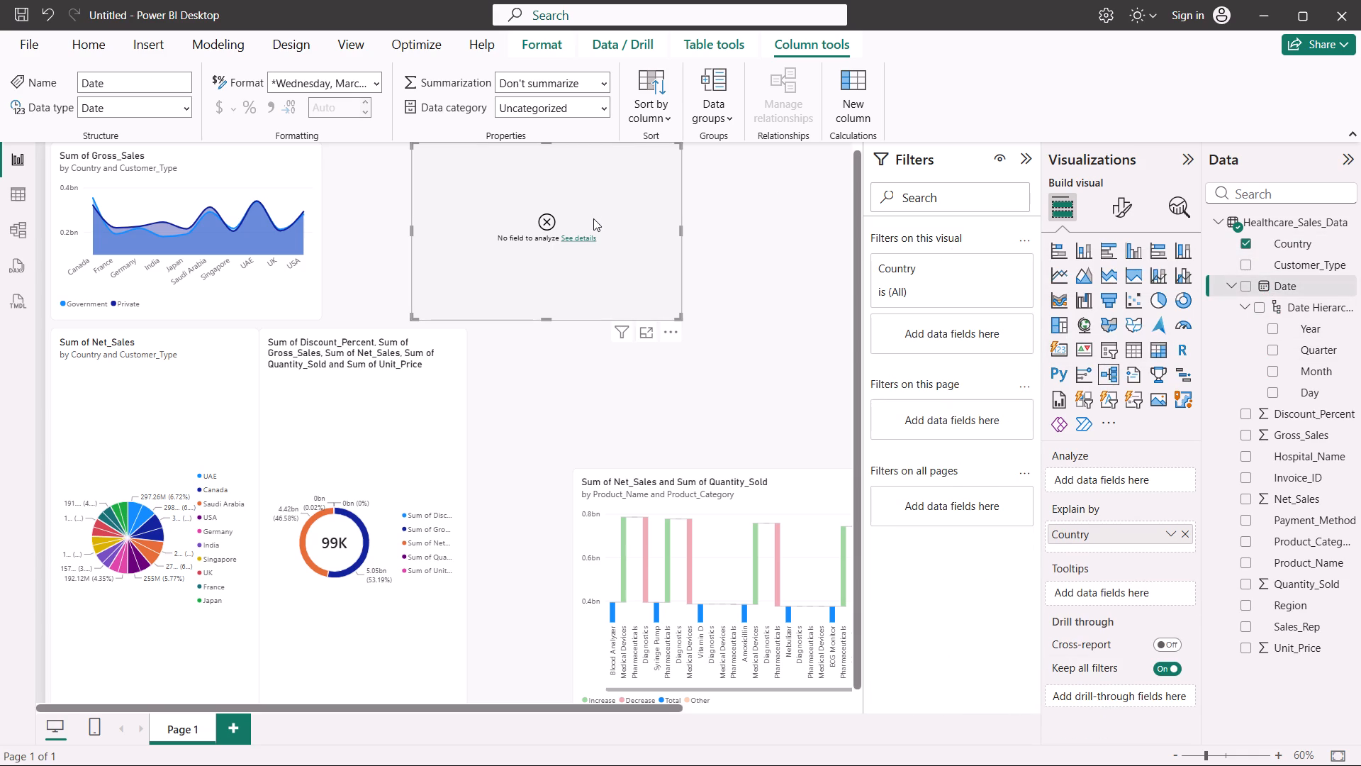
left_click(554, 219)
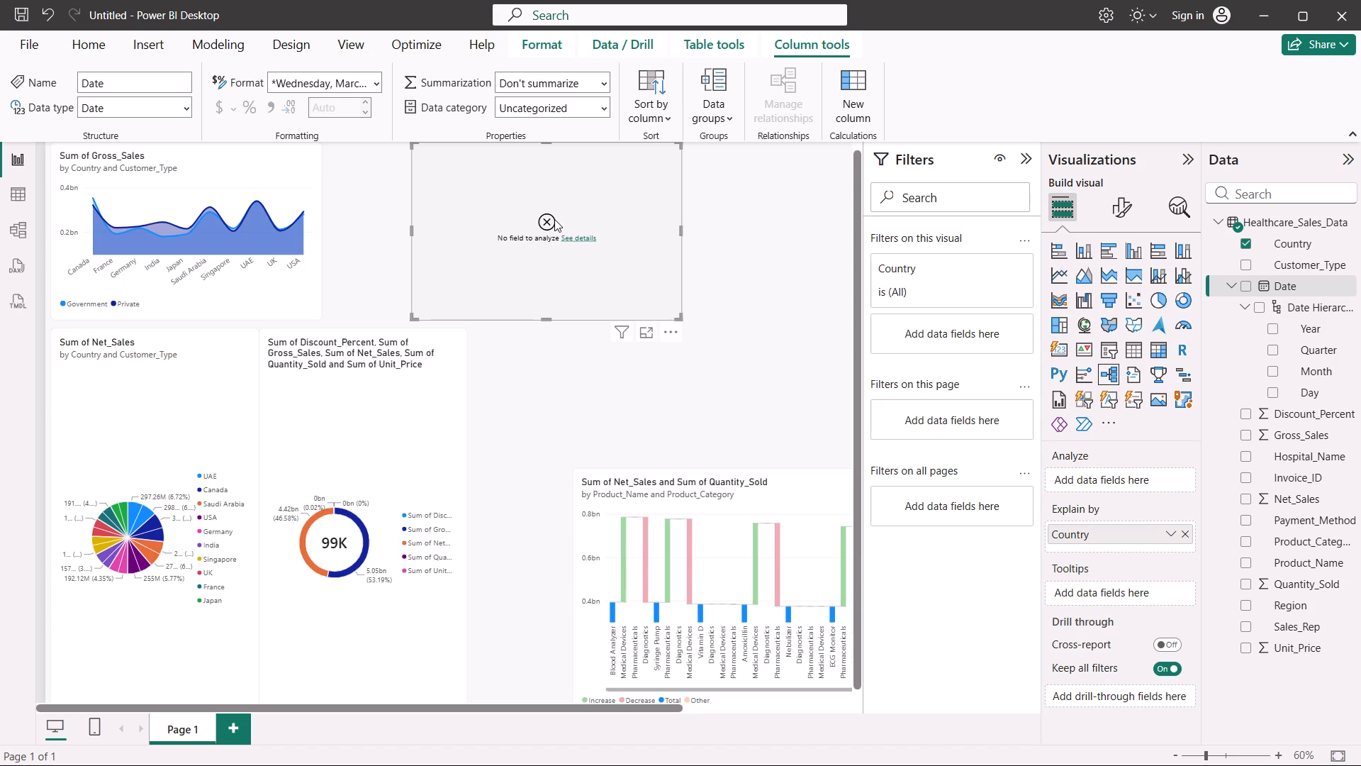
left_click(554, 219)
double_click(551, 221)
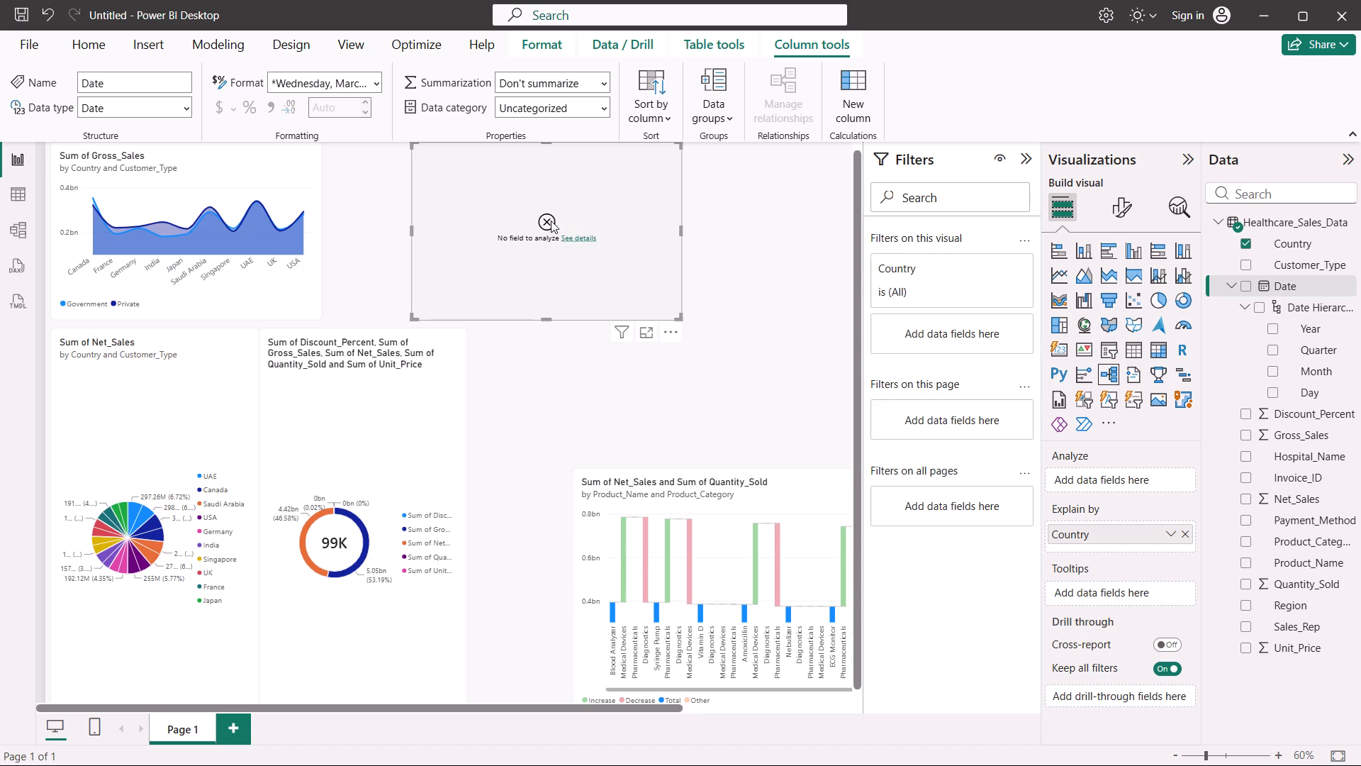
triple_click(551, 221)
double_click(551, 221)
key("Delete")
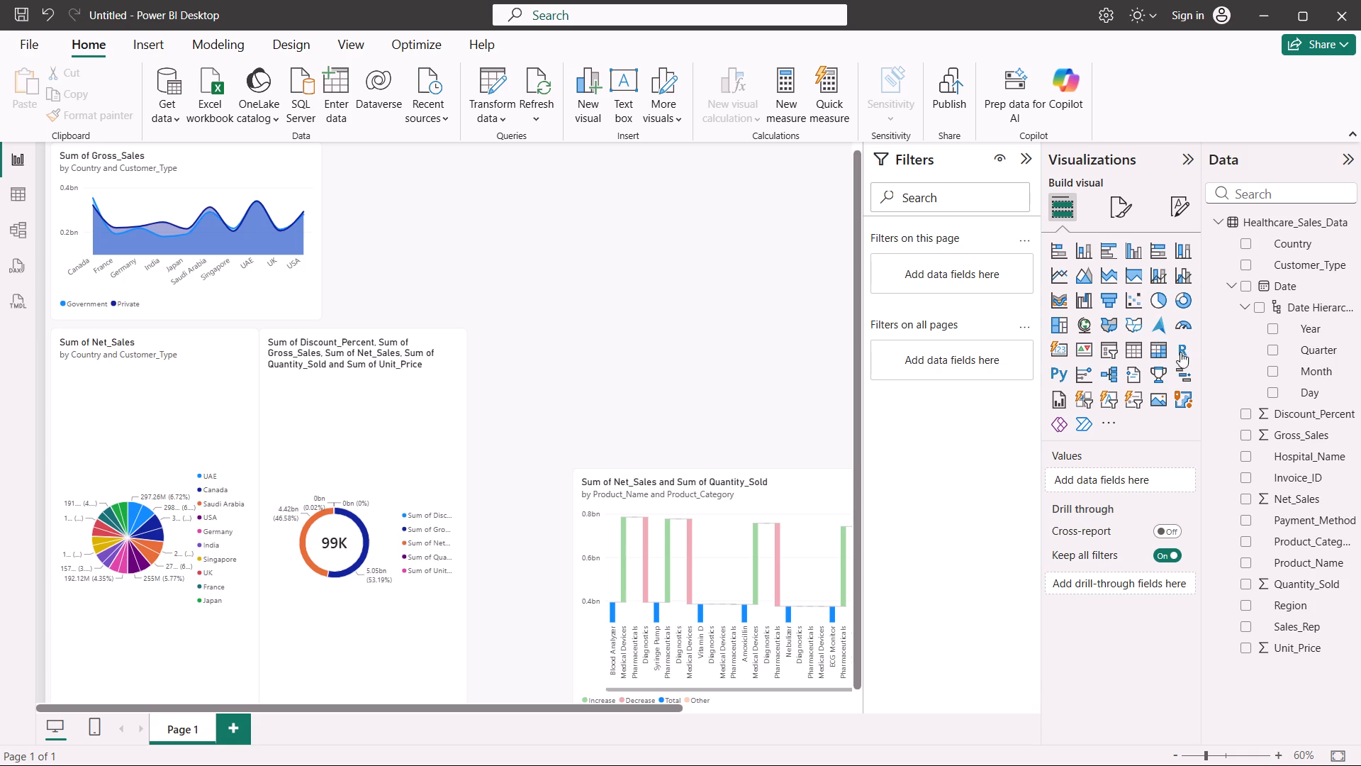
Add a second waterfall chart and place it directly beside the gross sales area chart.
left_click(1080, 298)
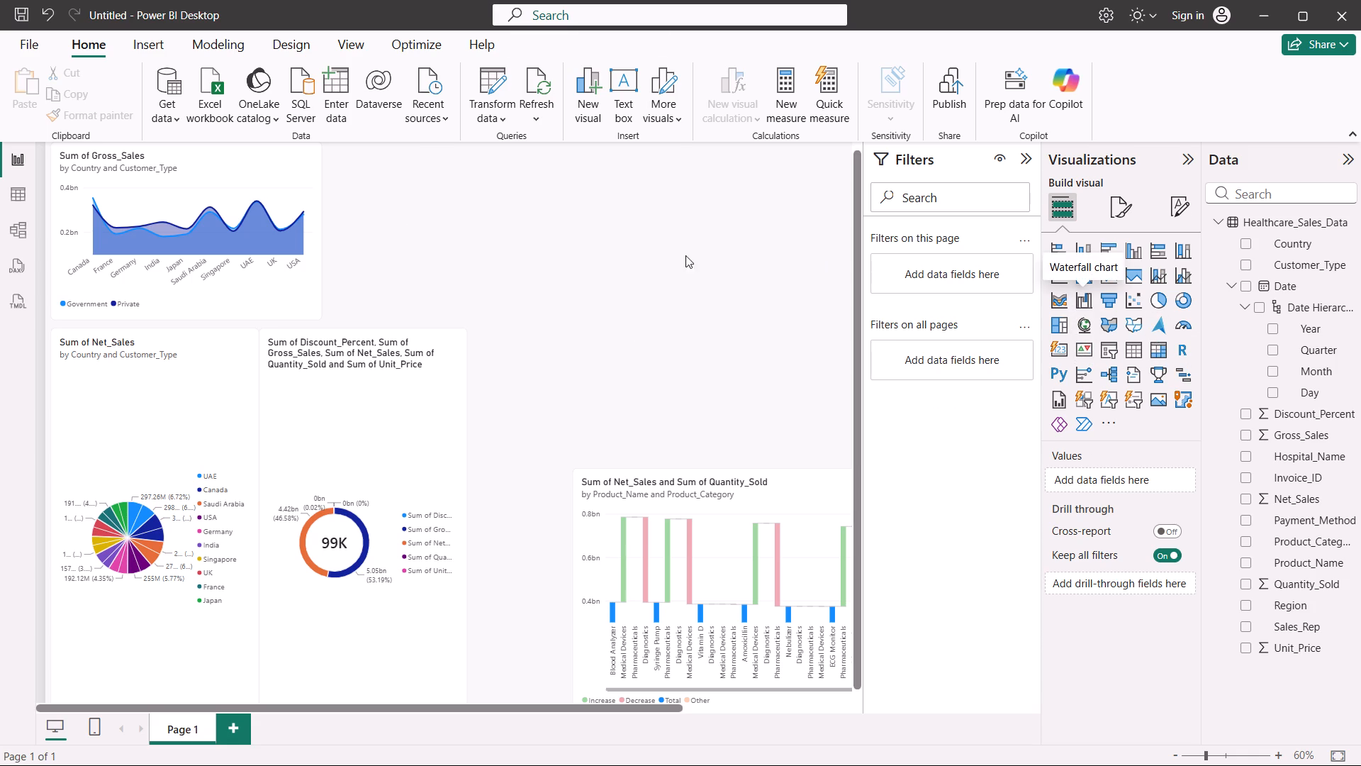
left_click_drag(493, 238, 454, 250)
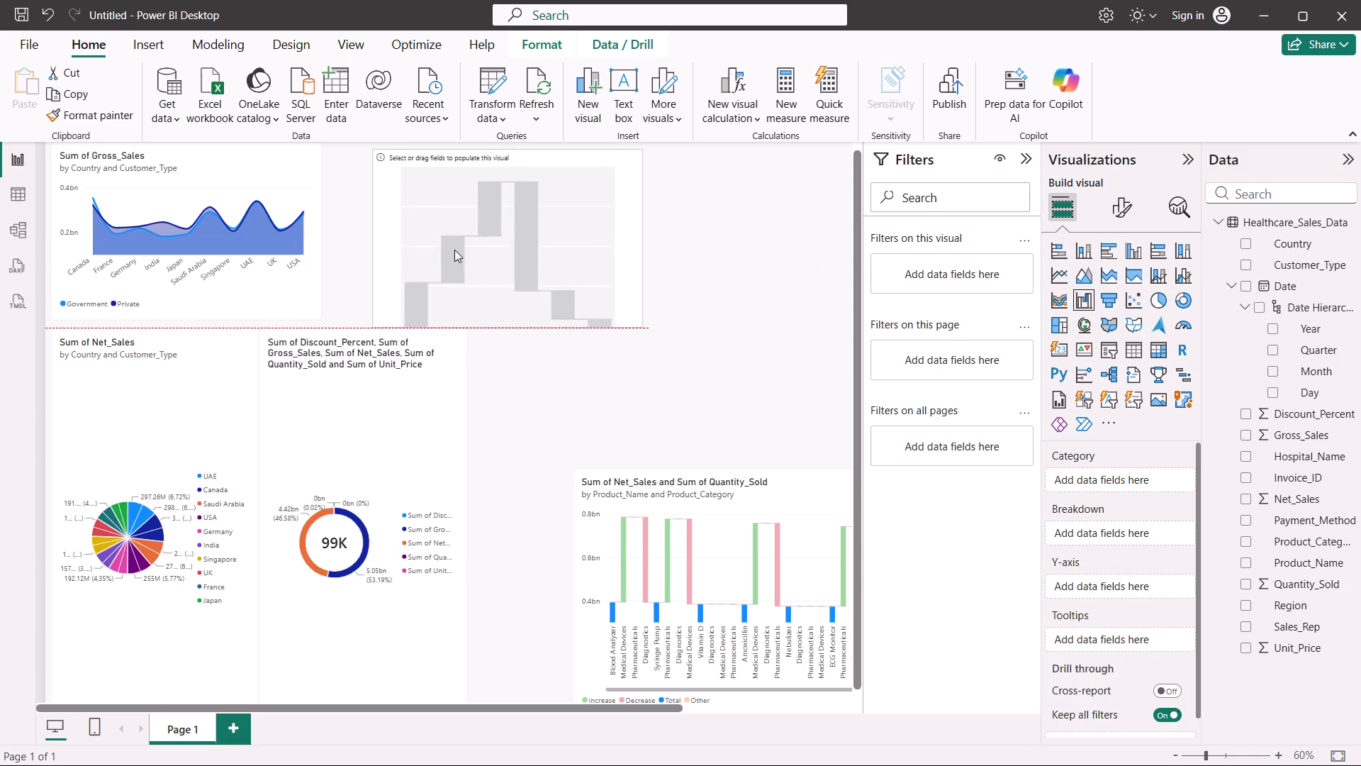
left_click_drag(454, 250, 406, 246)
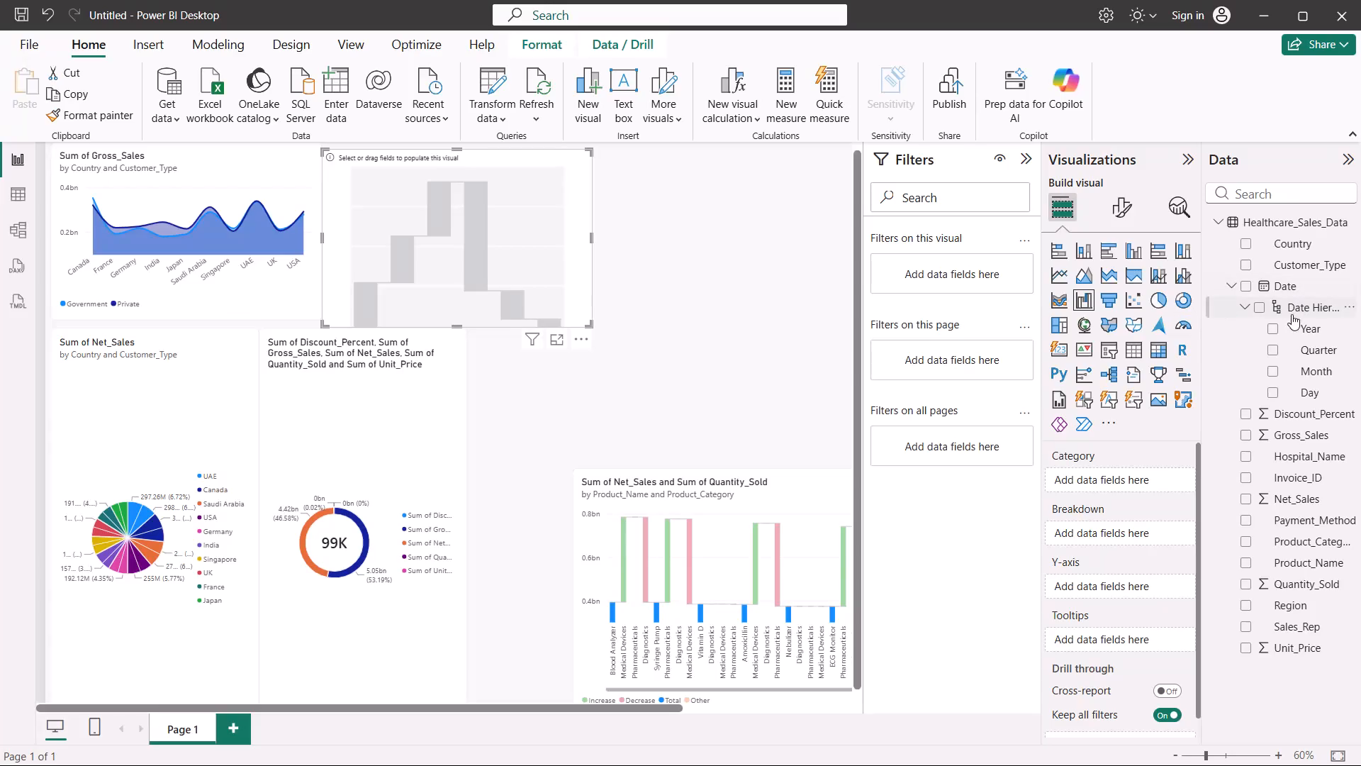
Set the new waterfall chart's category to Date and Customer_Type and its Y-axis to Discount_Percent, and deselect the chart.
left_click(1248, 293)
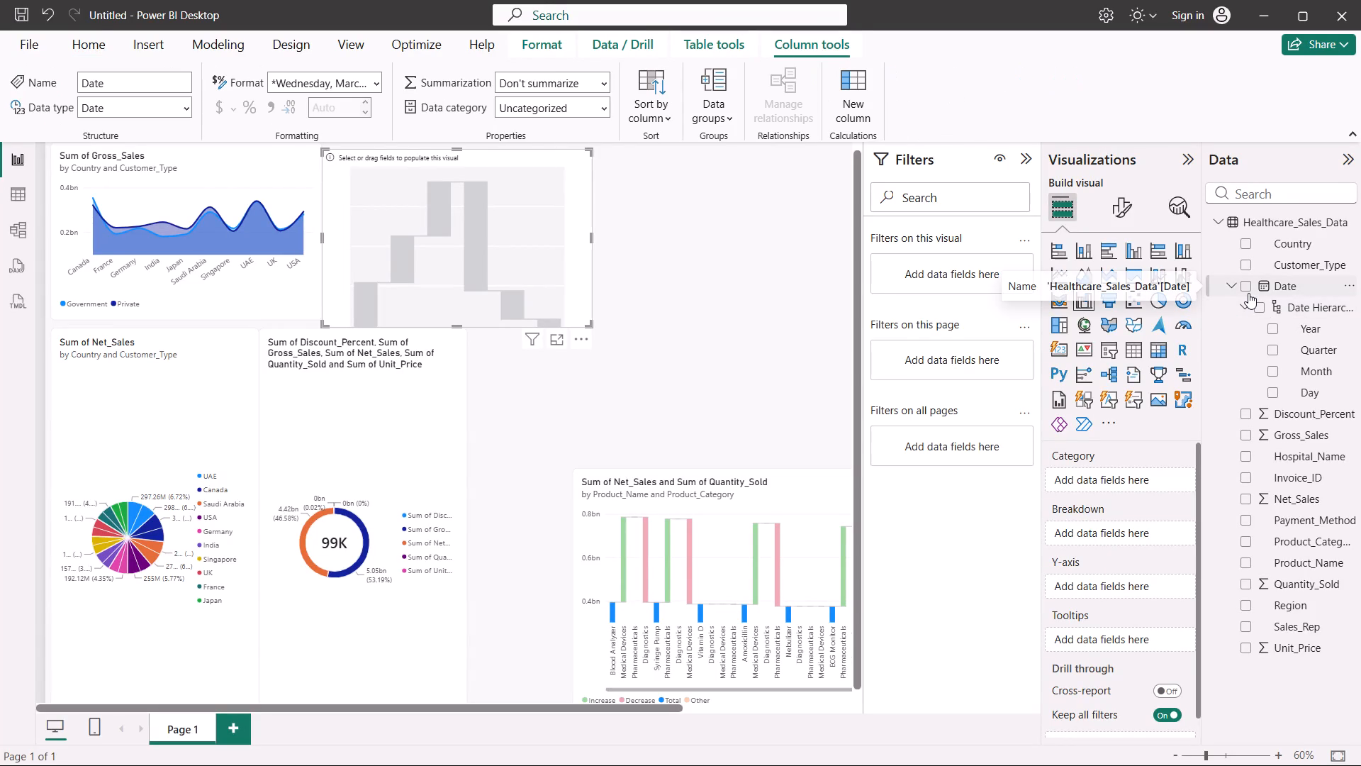
left_click(1246, 290)
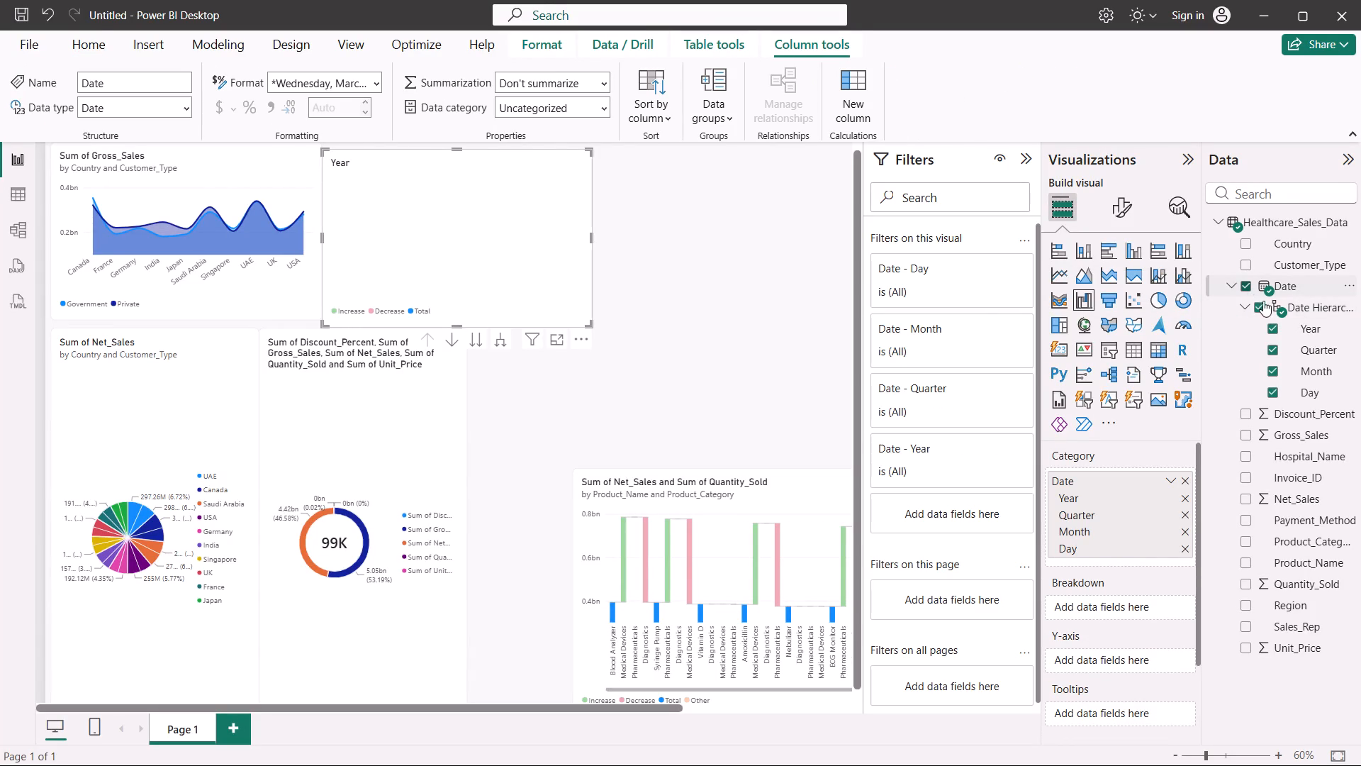
left_click(1245, 262)
left_click(1247, 416)
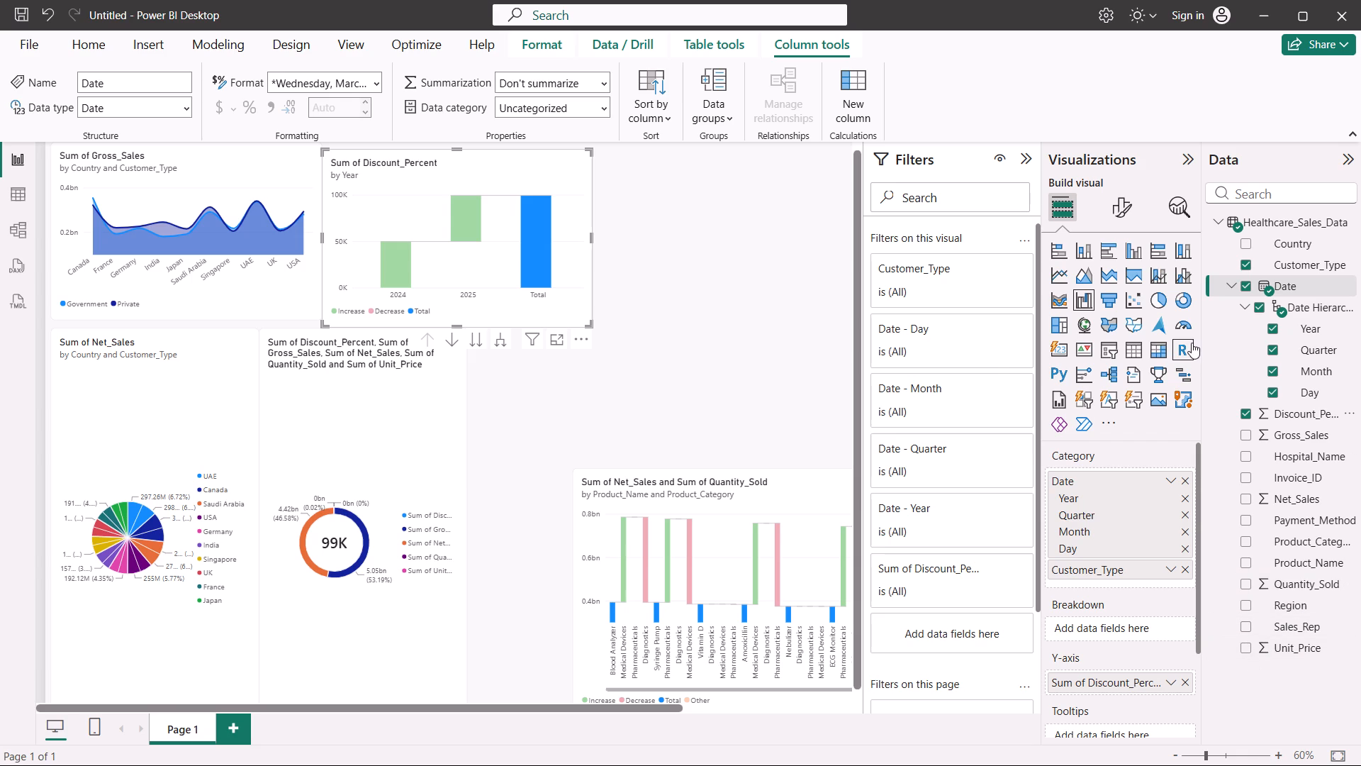
left_click(785, 267)
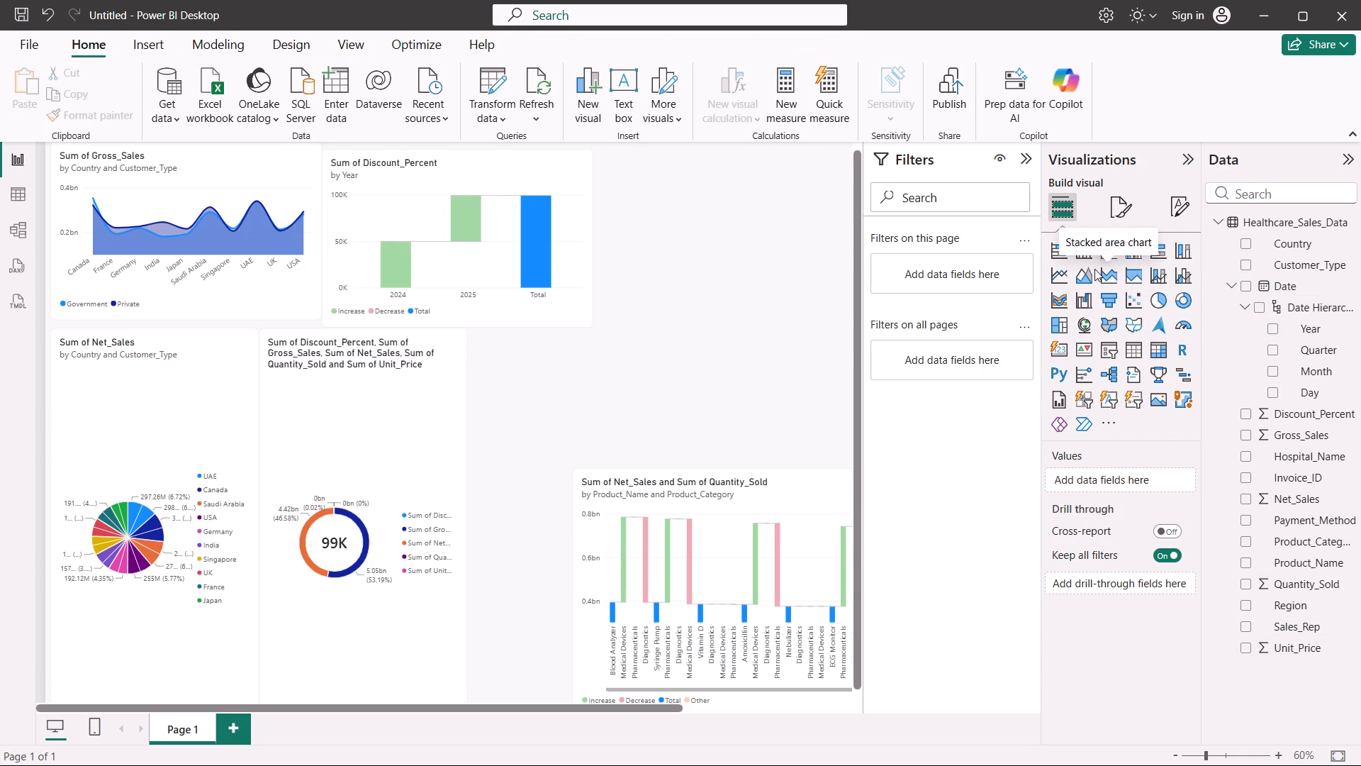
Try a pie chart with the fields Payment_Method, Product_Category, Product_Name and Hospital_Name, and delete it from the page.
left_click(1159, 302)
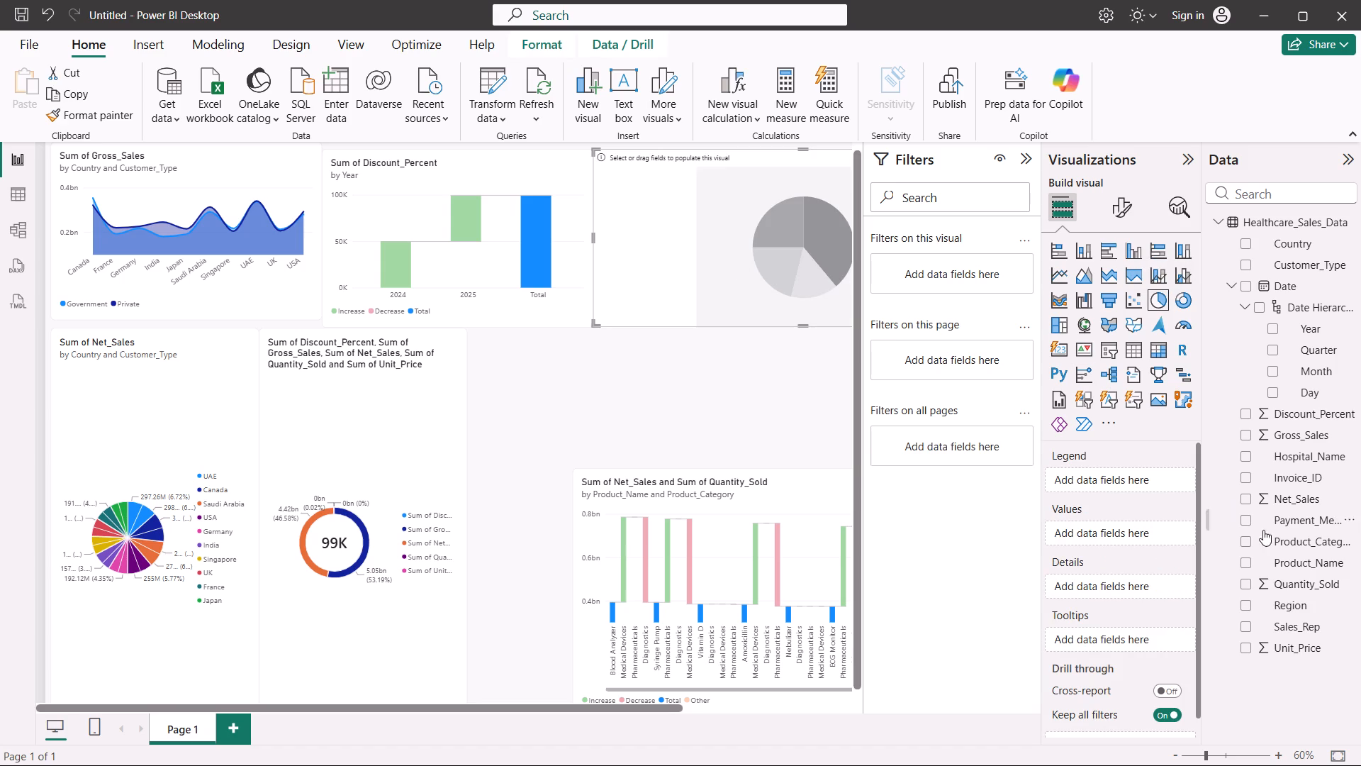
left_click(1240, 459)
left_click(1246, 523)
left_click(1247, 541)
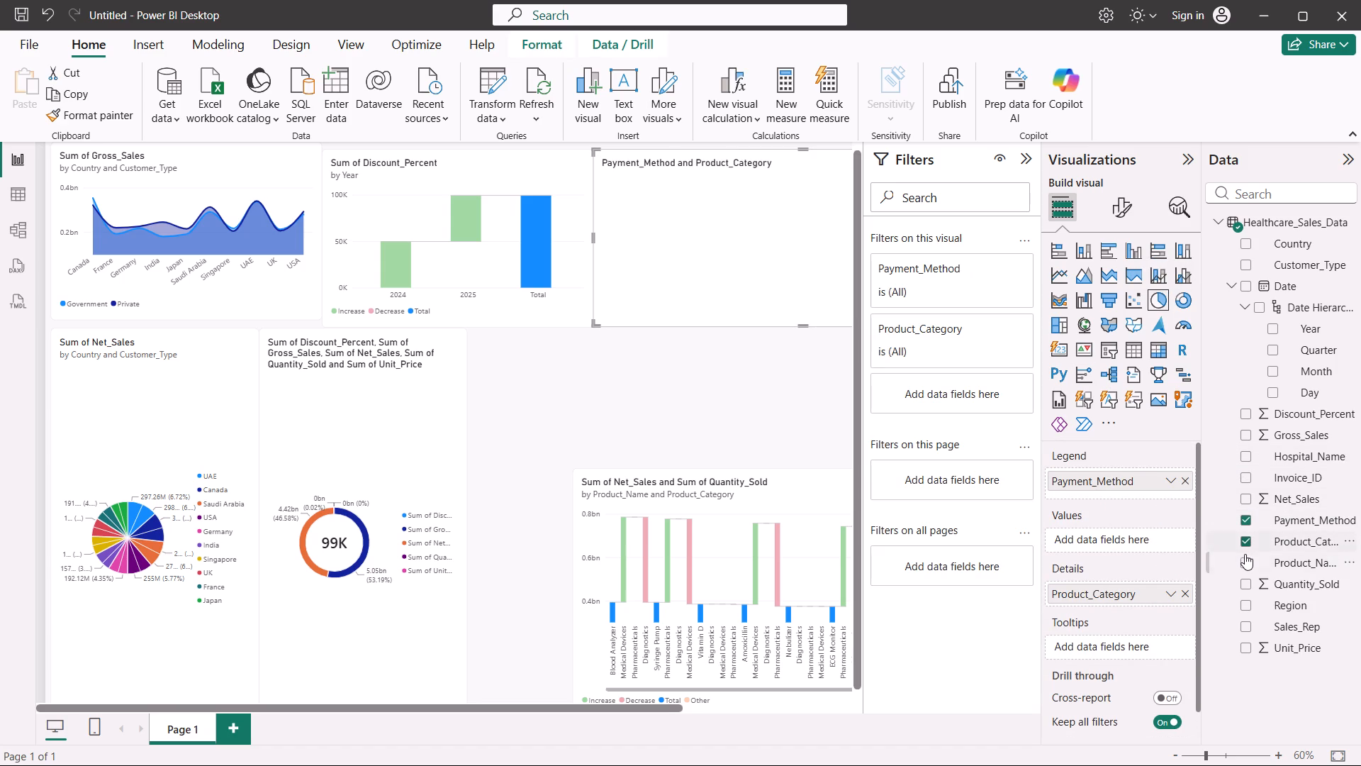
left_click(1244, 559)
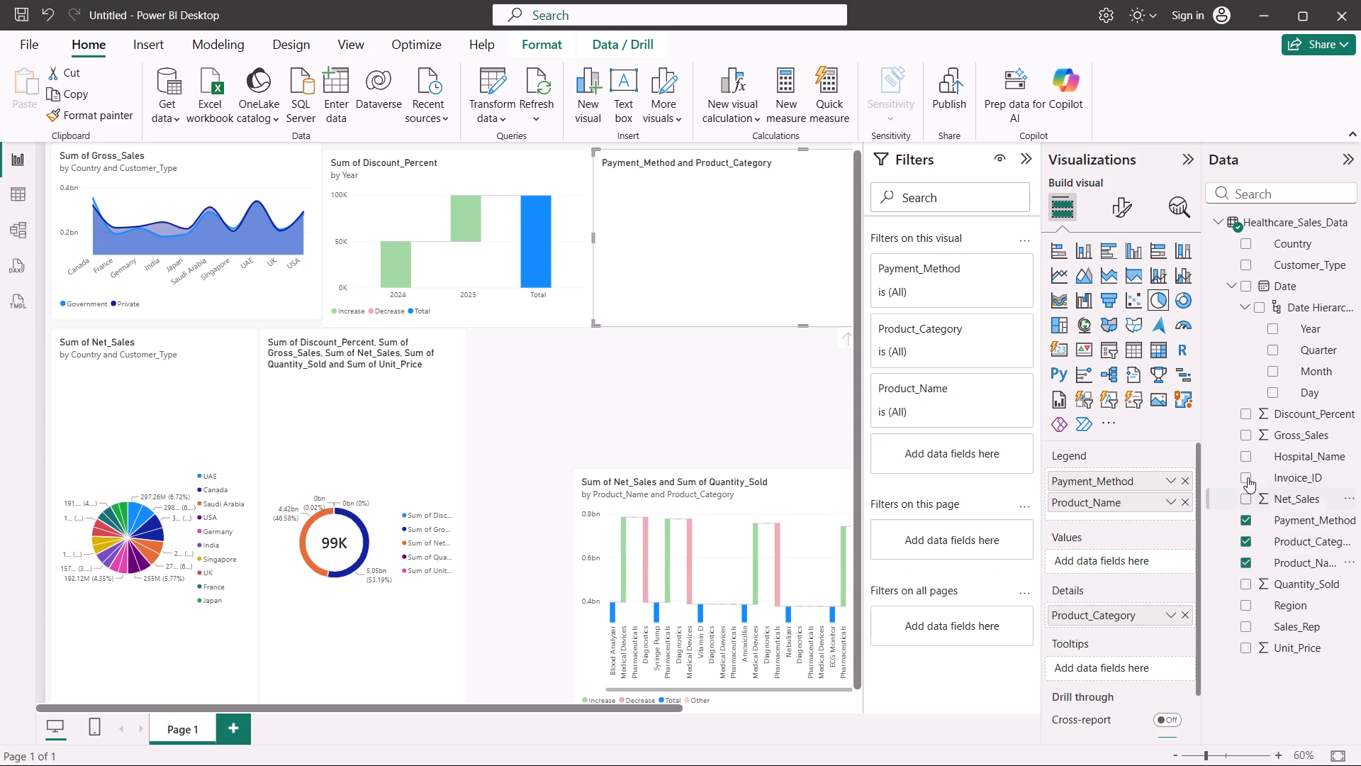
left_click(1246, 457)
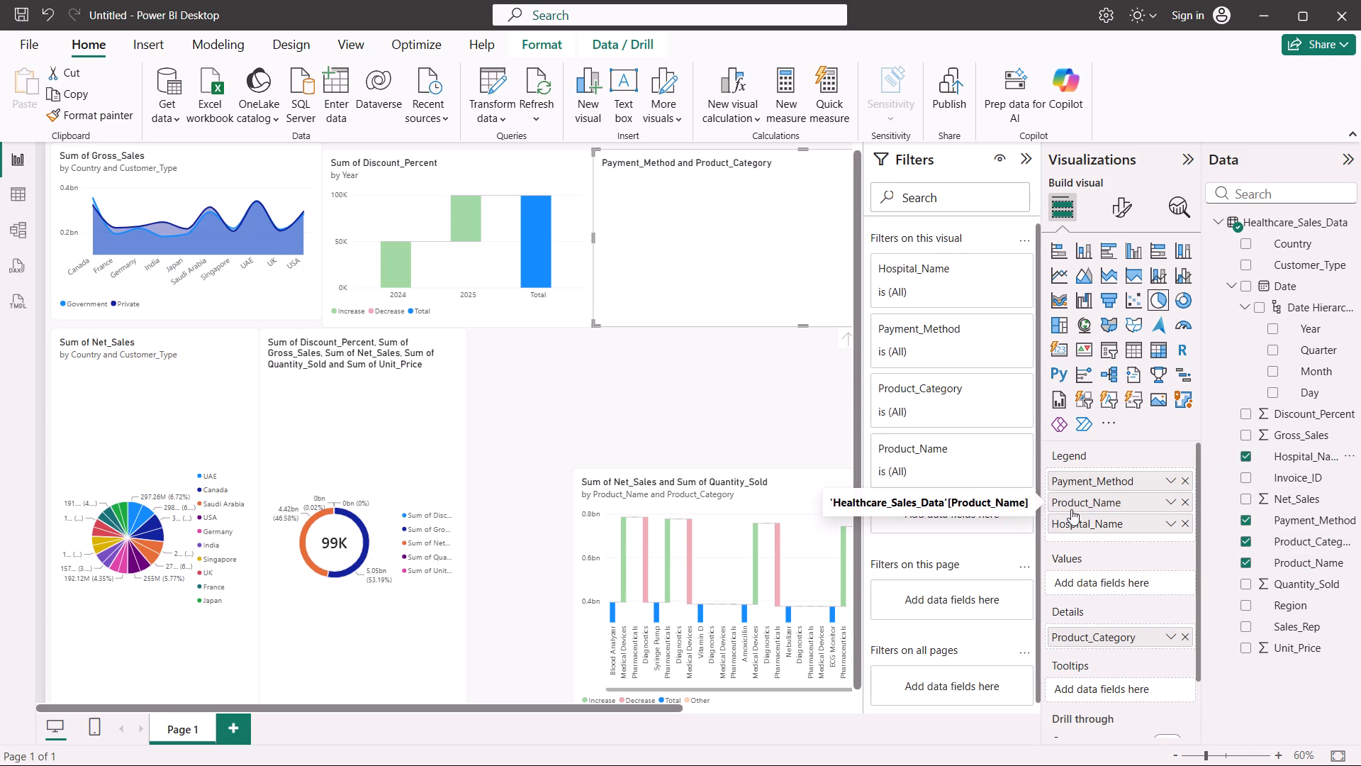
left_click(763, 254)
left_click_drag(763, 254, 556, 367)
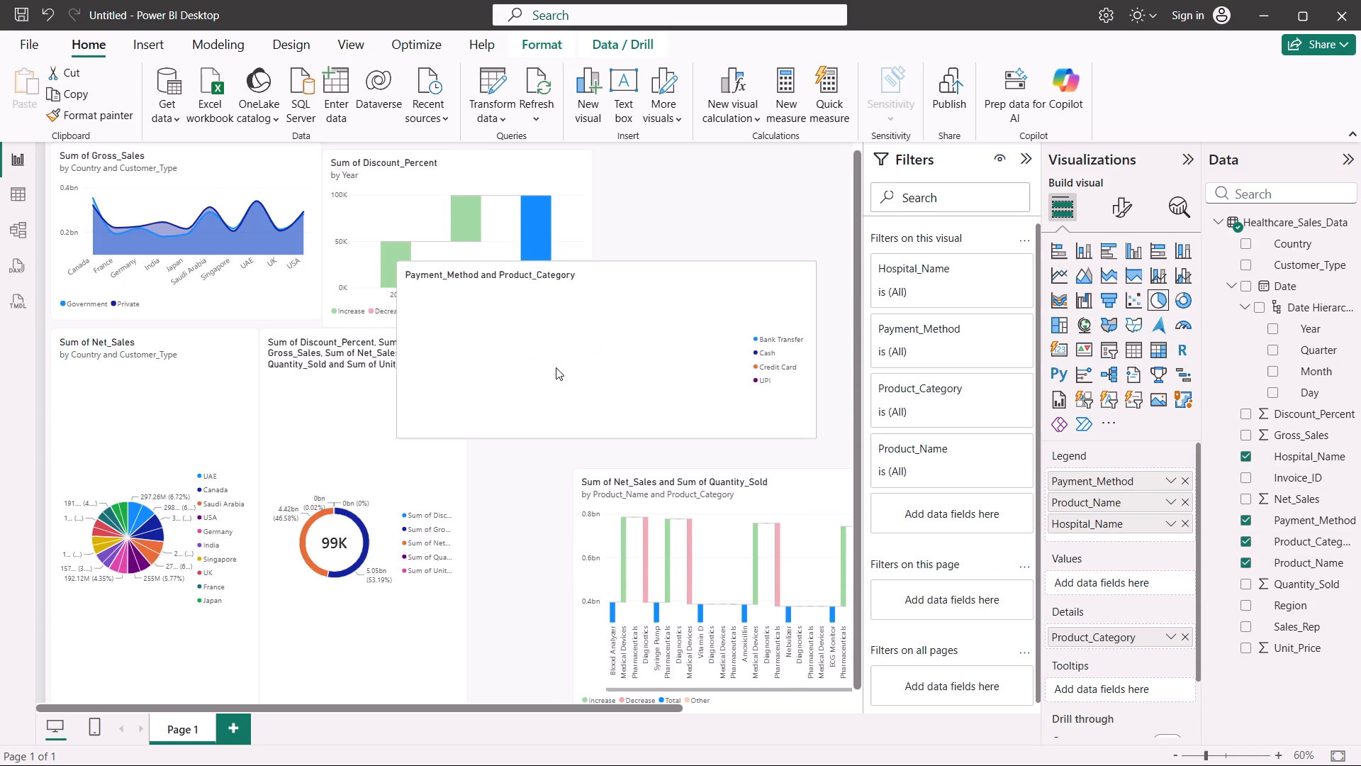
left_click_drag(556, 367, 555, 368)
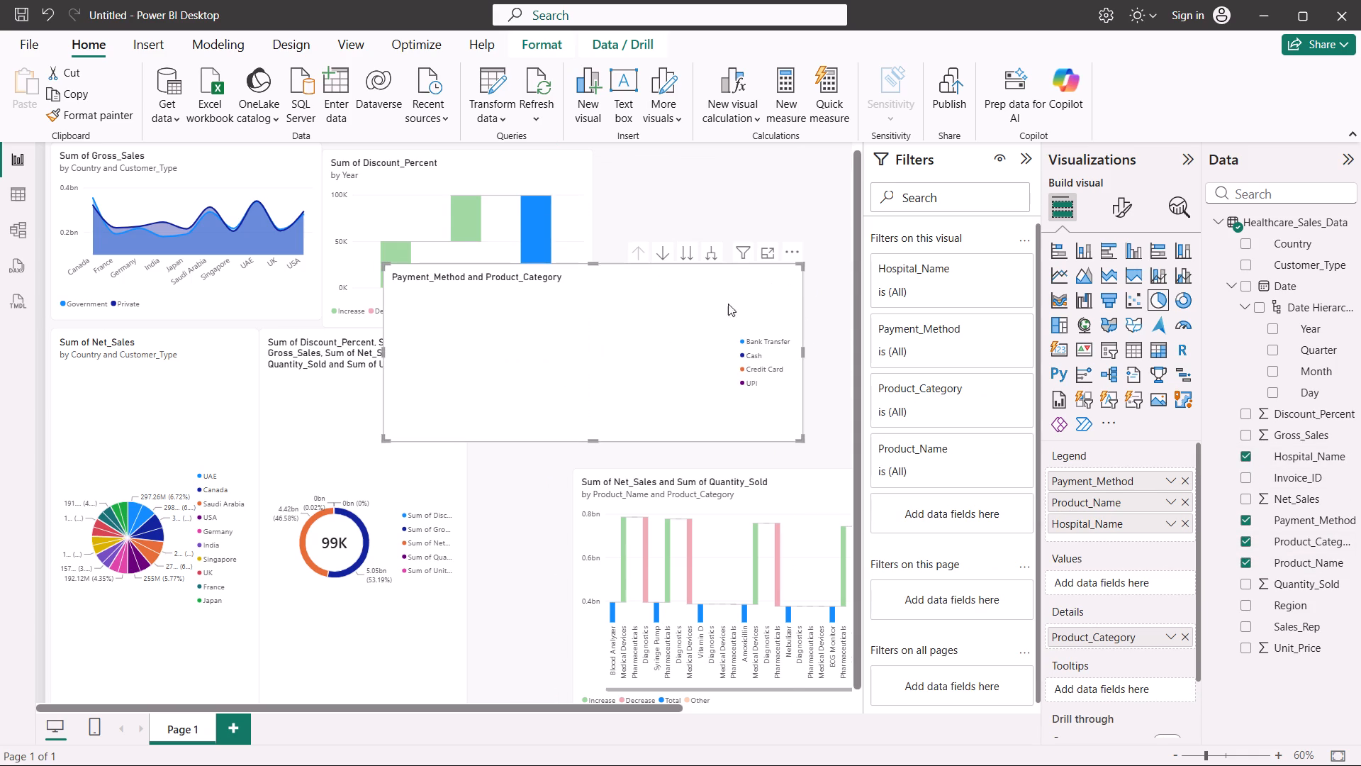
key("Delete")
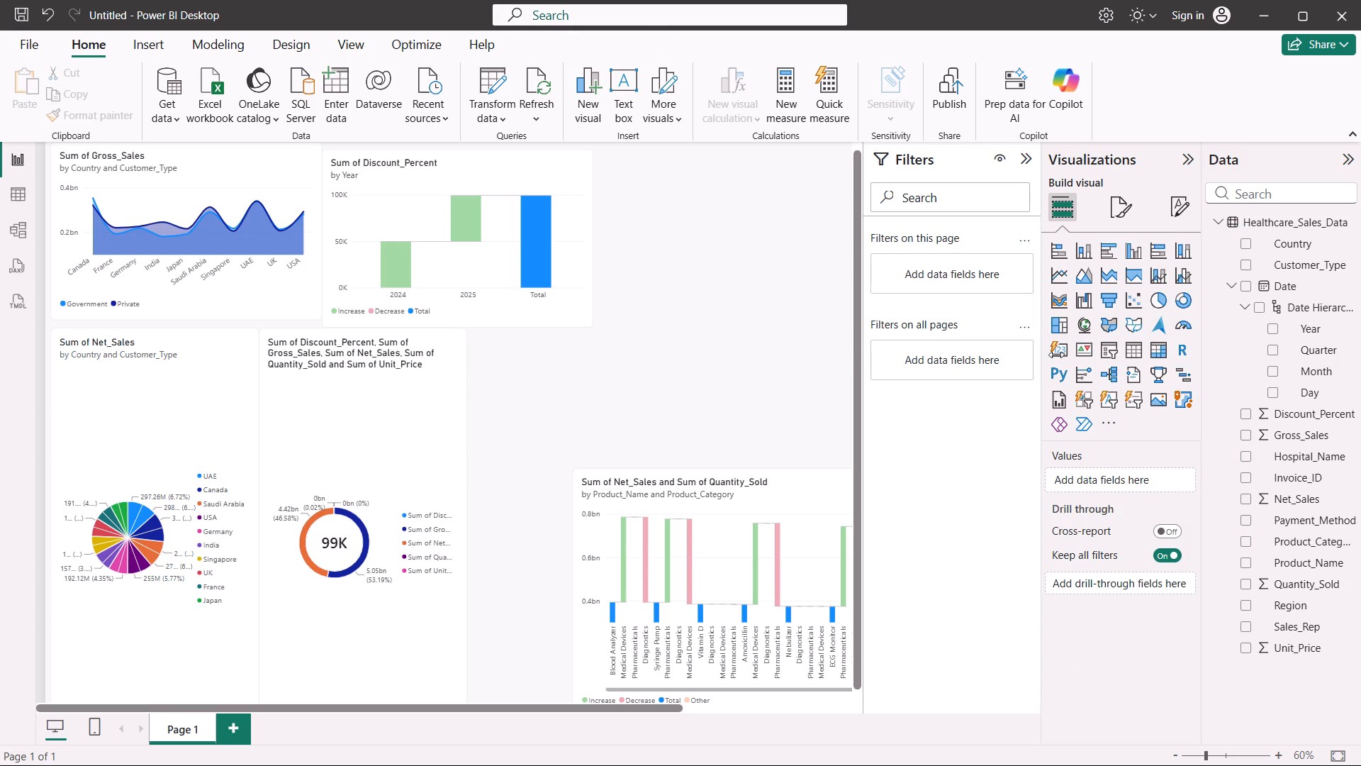
Add a map visual to the page with Country as its location field.
left_click(1079, 326)
left_click(667, 281)
left_click(675, 263)
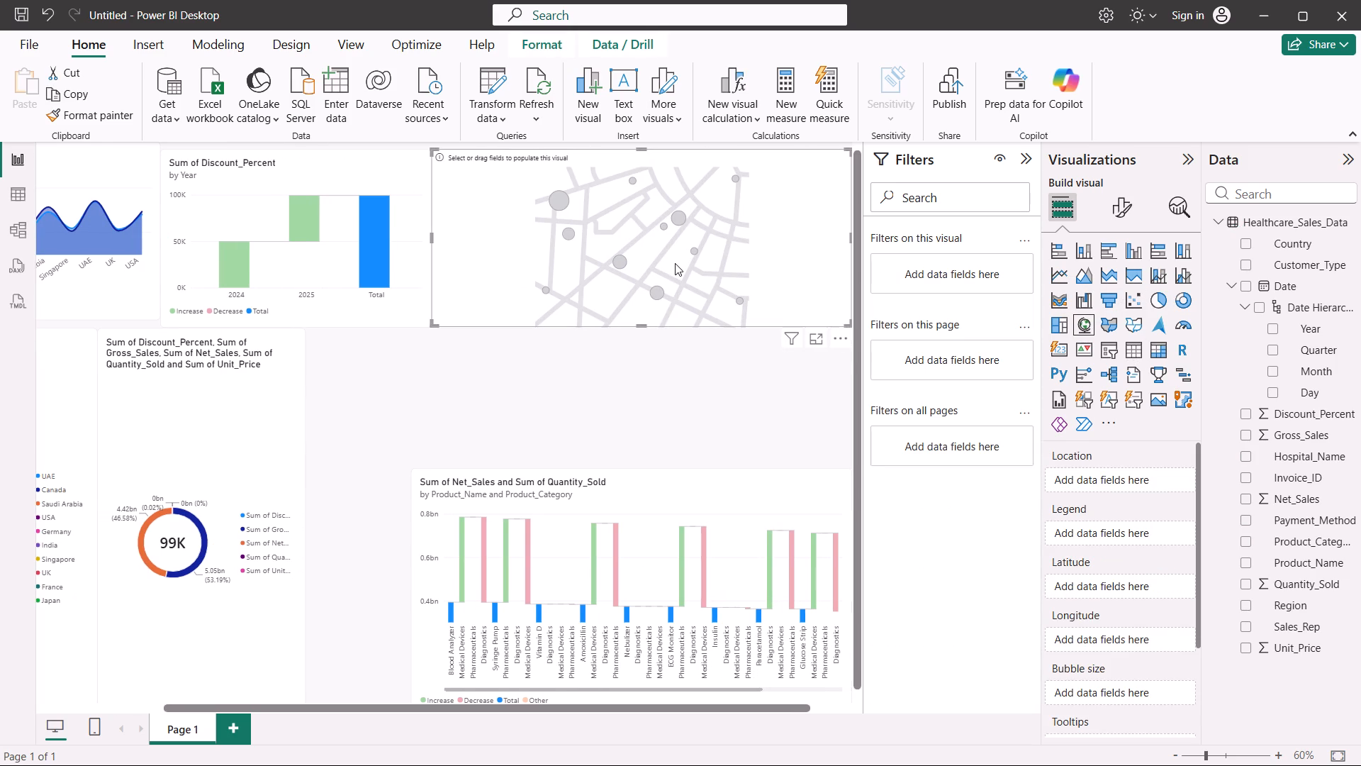
left_click_drag(675, 263, 656, 287)
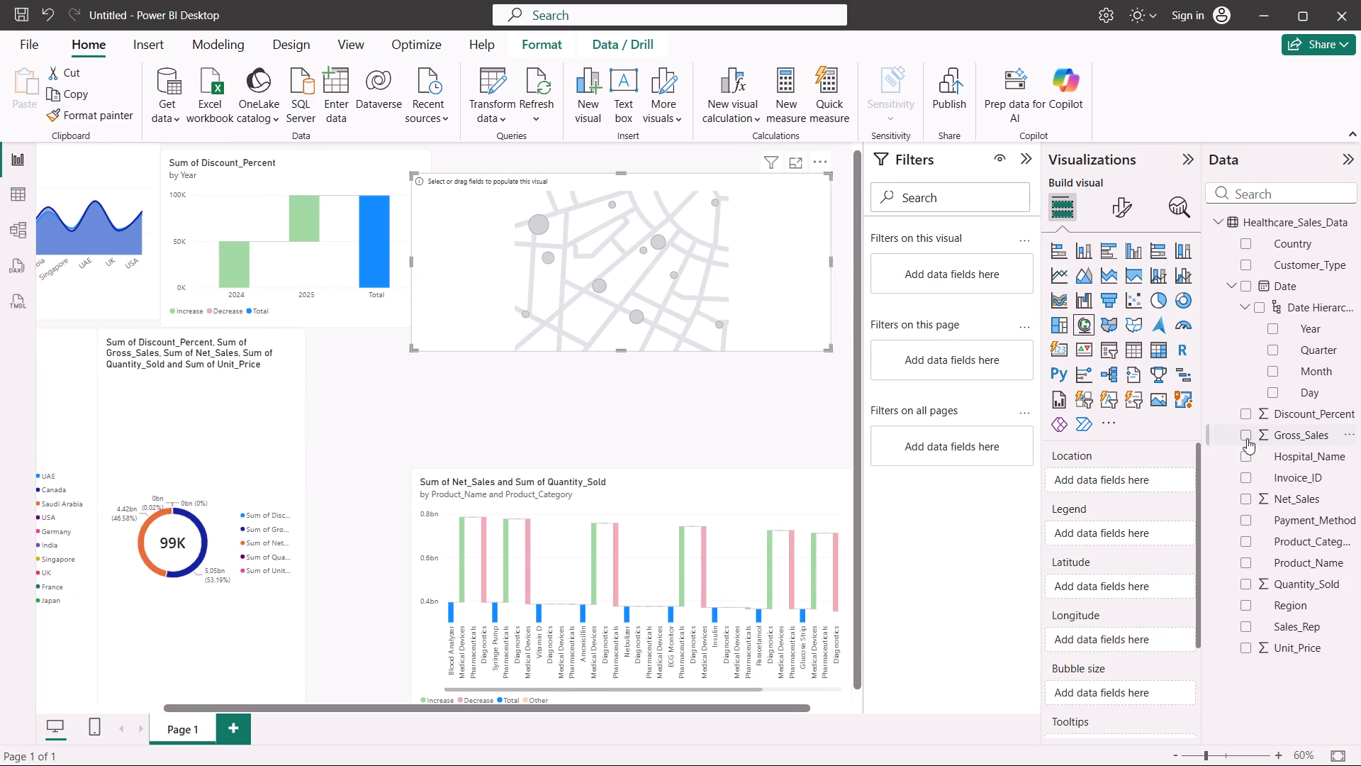
left_click(1243, 246)
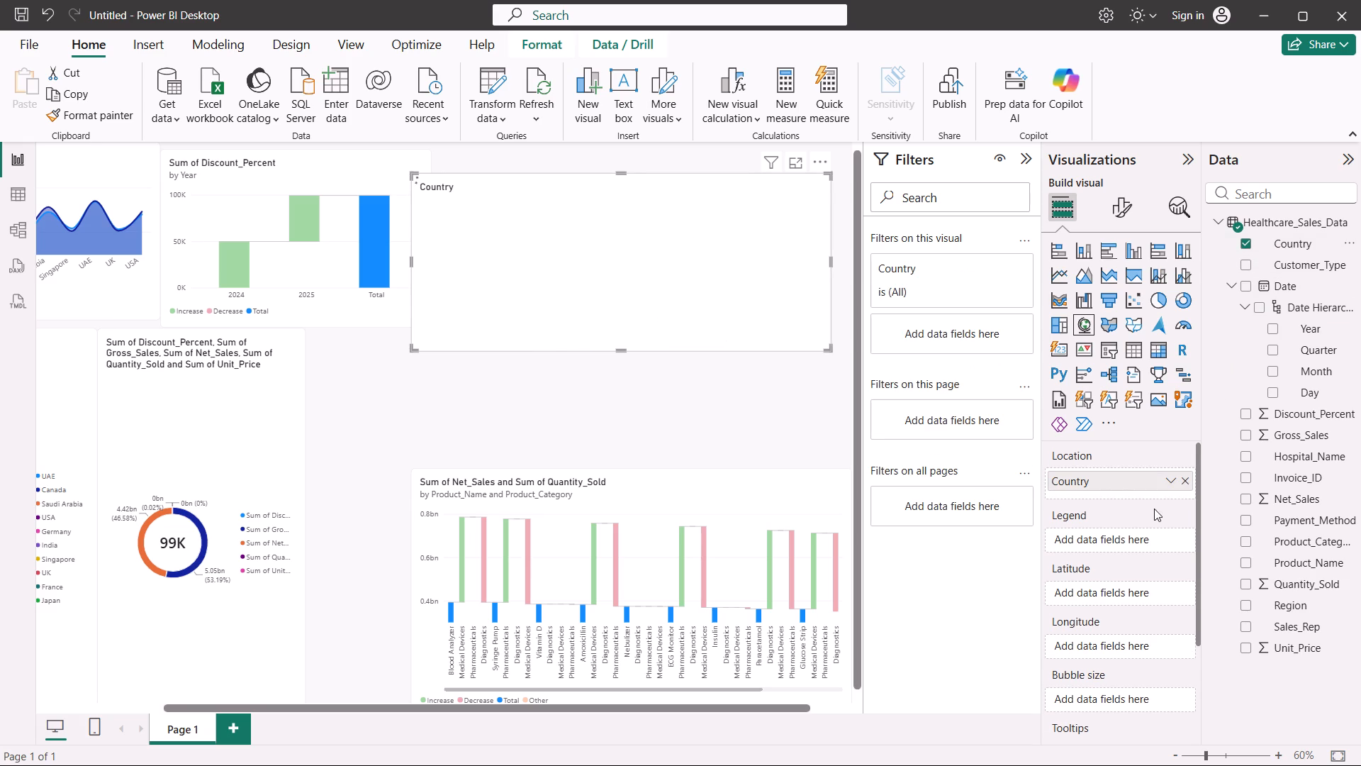
left_click(1171, 481)
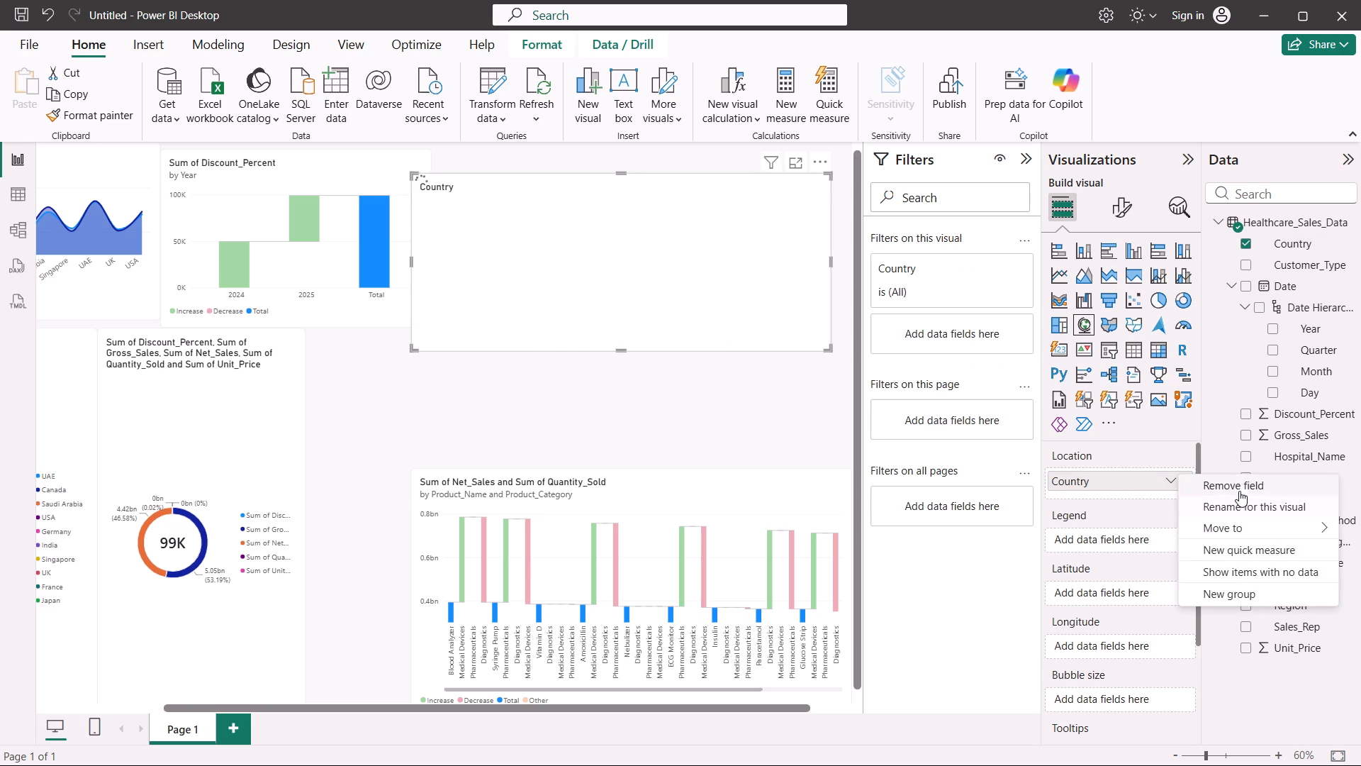
left_click(1091, 516)
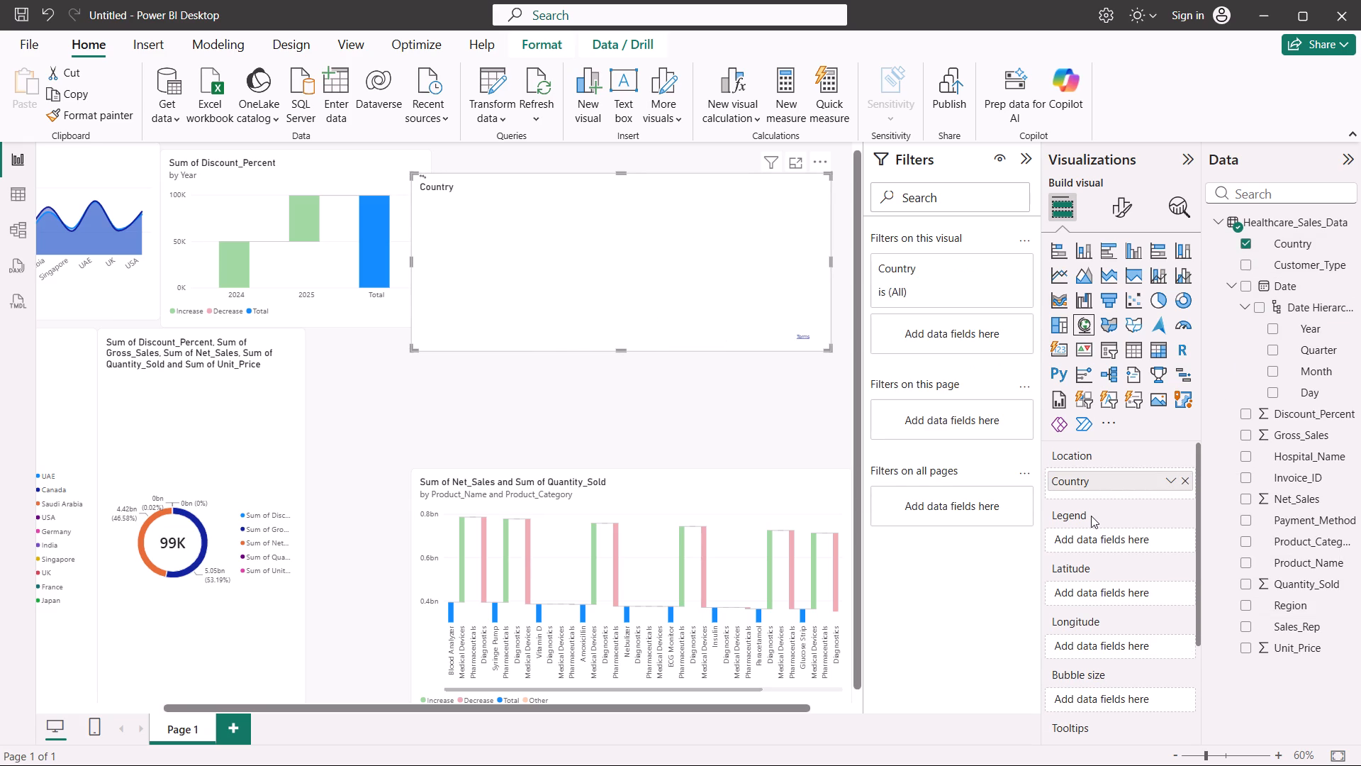
left_click(1134, 538)
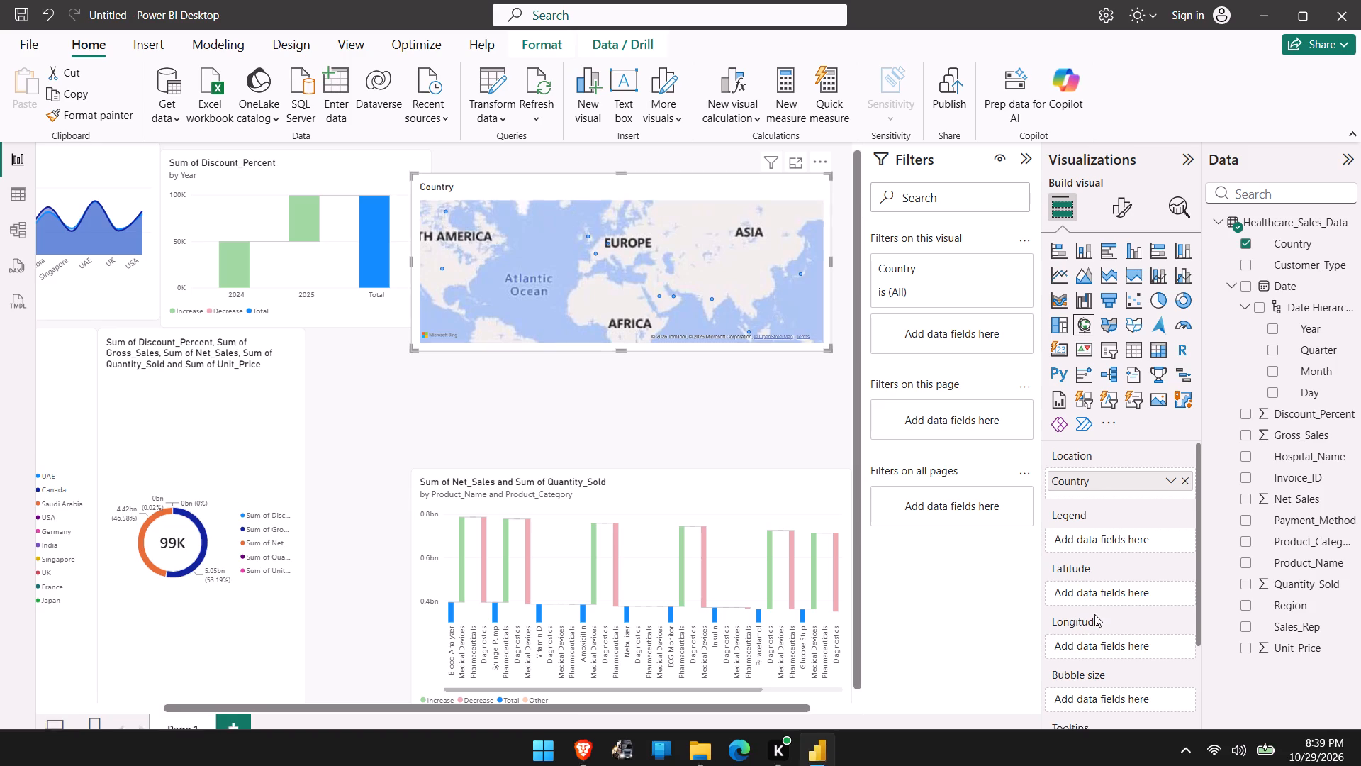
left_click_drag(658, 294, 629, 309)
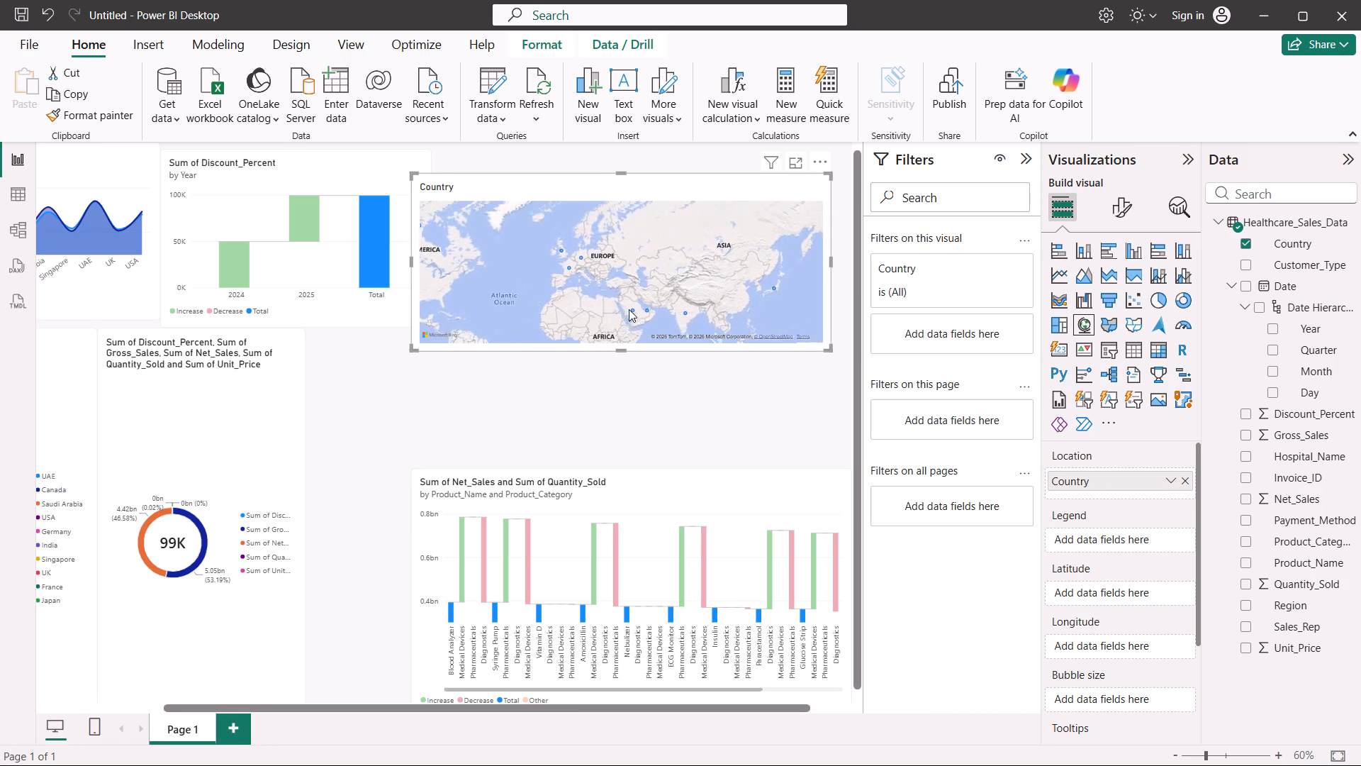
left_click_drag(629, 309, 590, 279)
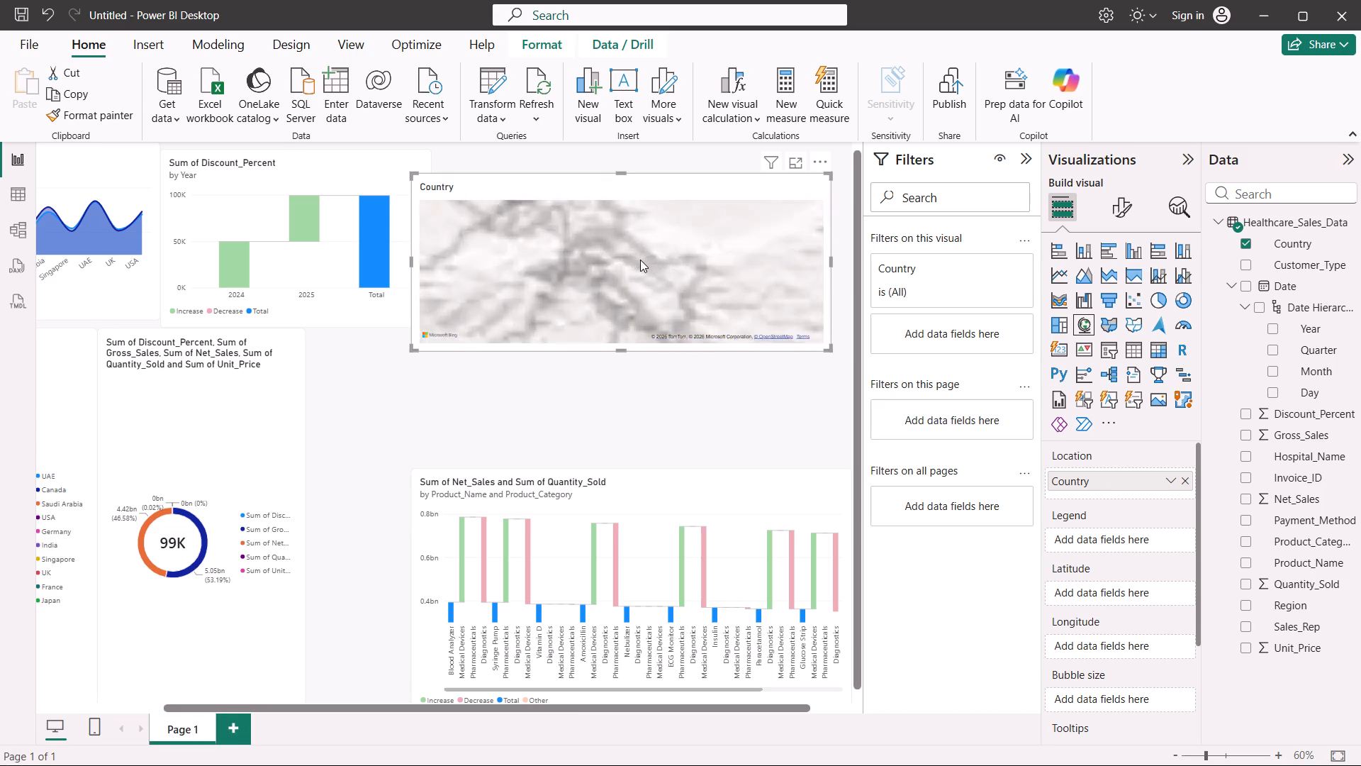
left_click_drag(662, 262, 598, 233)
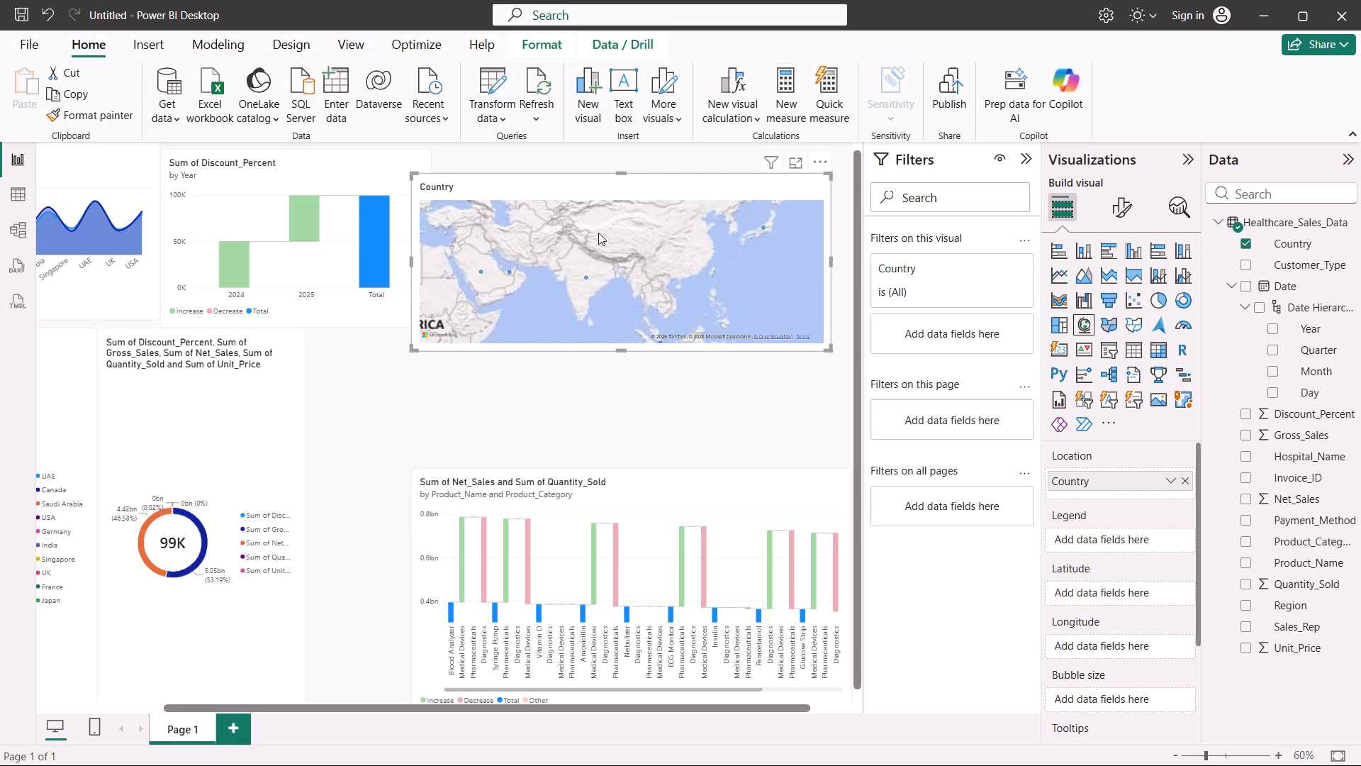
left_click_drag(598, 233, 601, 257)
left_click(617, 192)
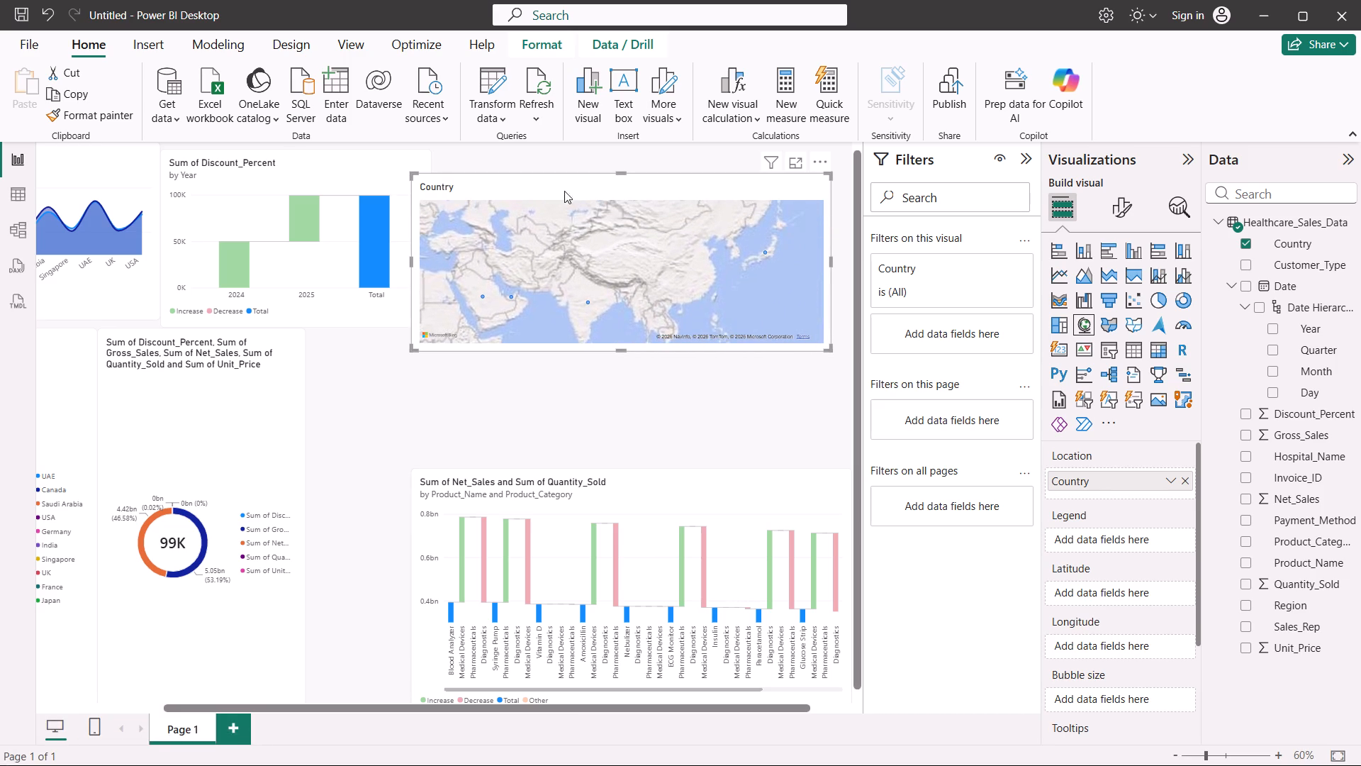
Shrink the country map and place it in the top row directly beside the discount waterfall chart, and deselect it.
left_click_drag(410, 260, 464, 210)
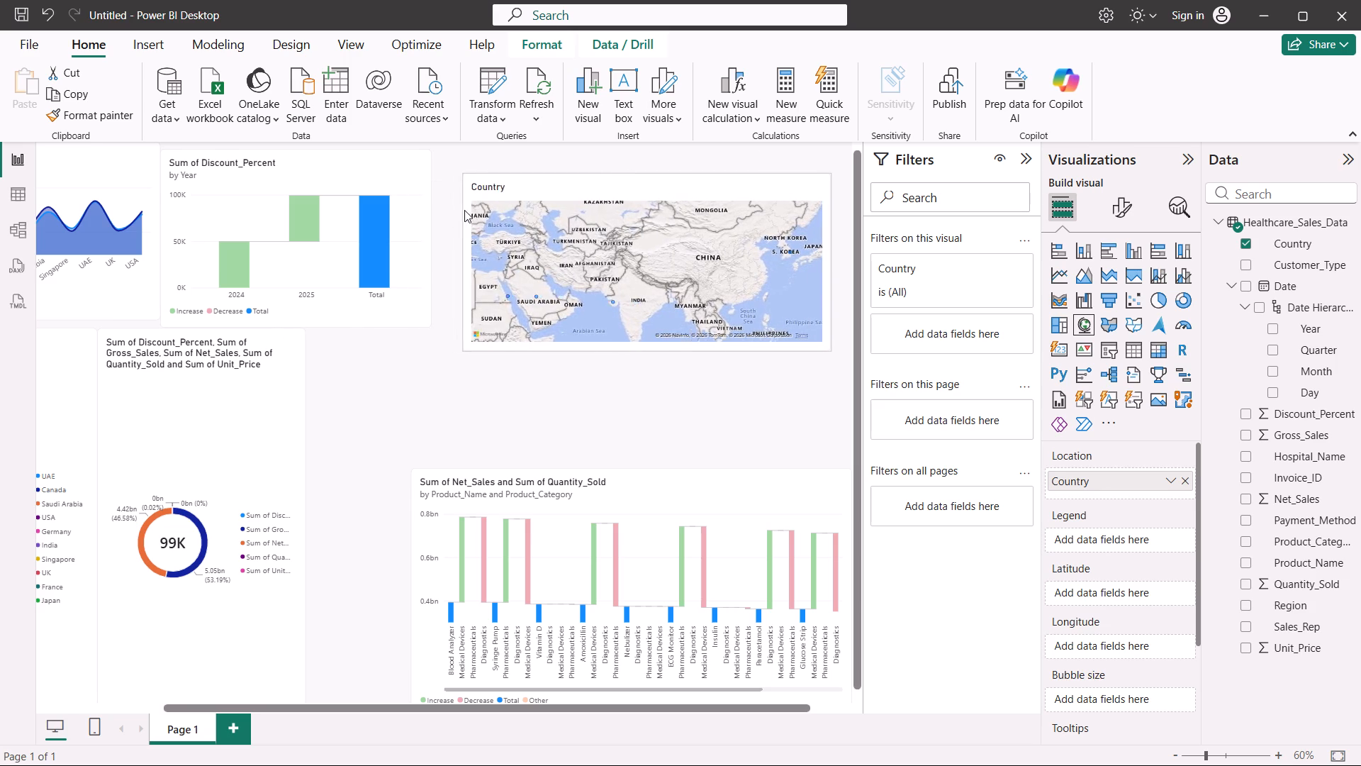
left_click_drag(464, 210, 450, 198)
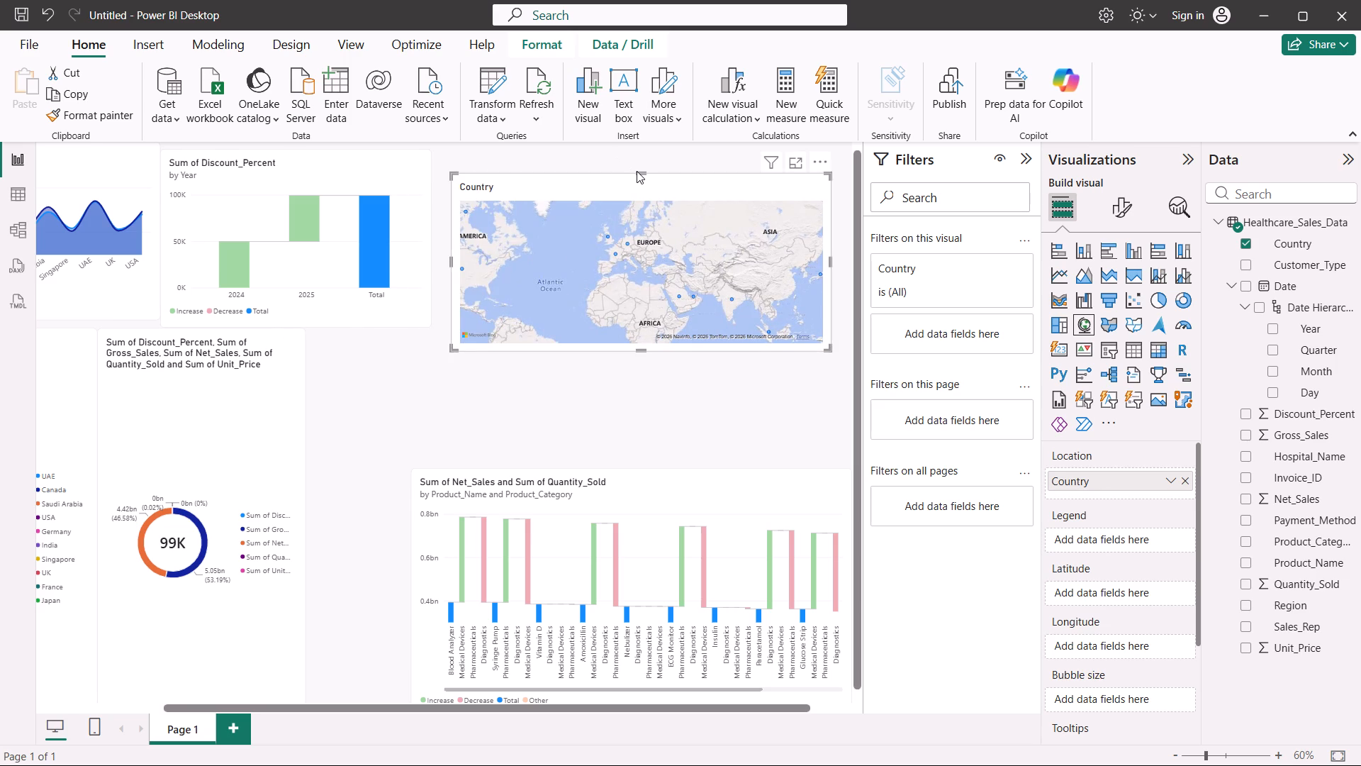
left_click_drag(634, 180, 607, 161)
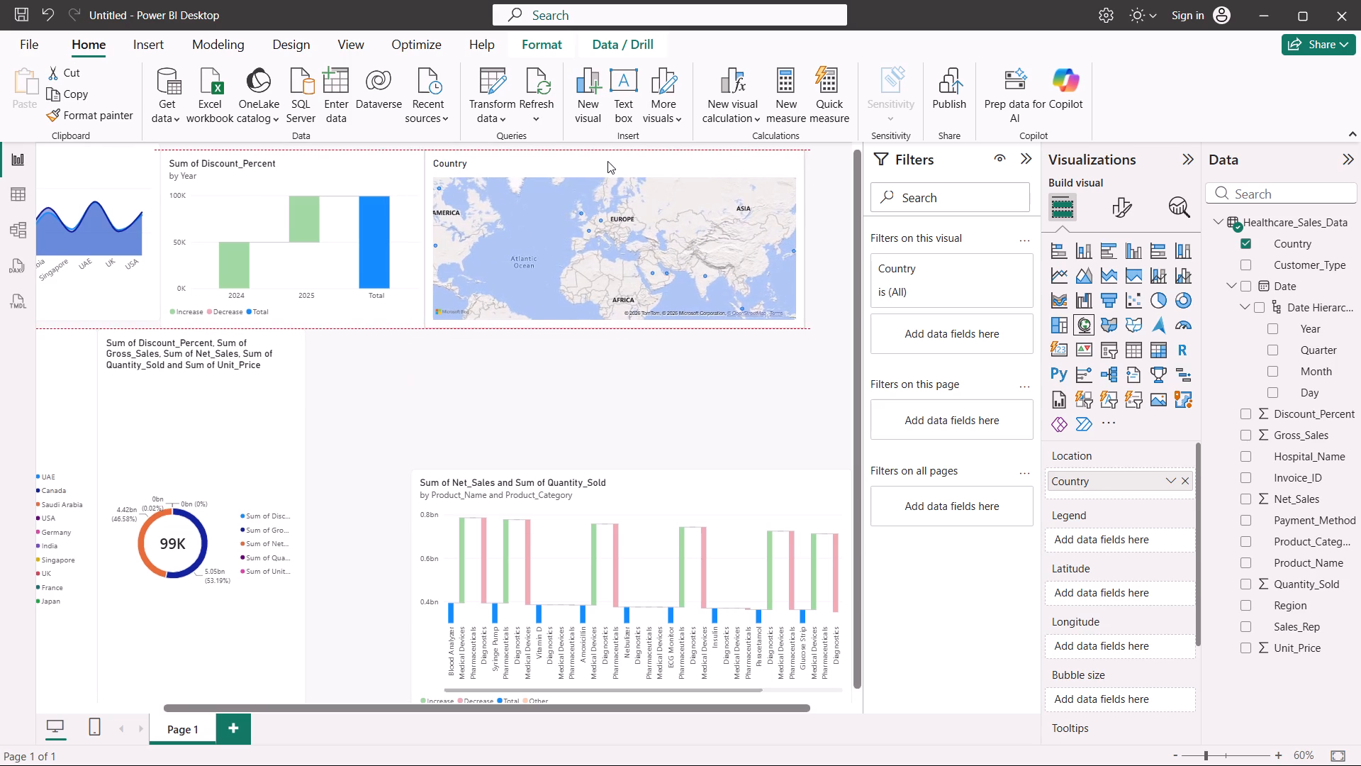
left_click_drag(607, 161, 608, 161)
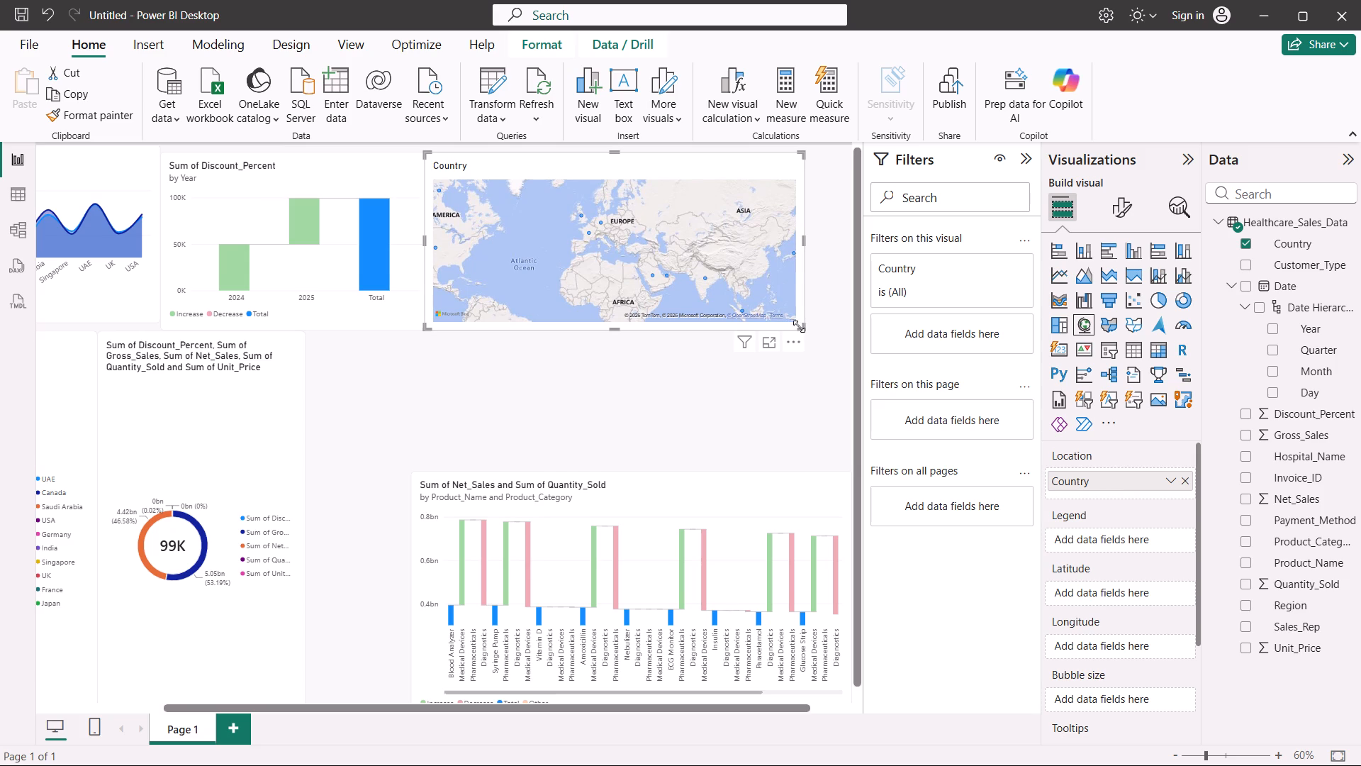
left_click_drag(800, 326, 785, 318)
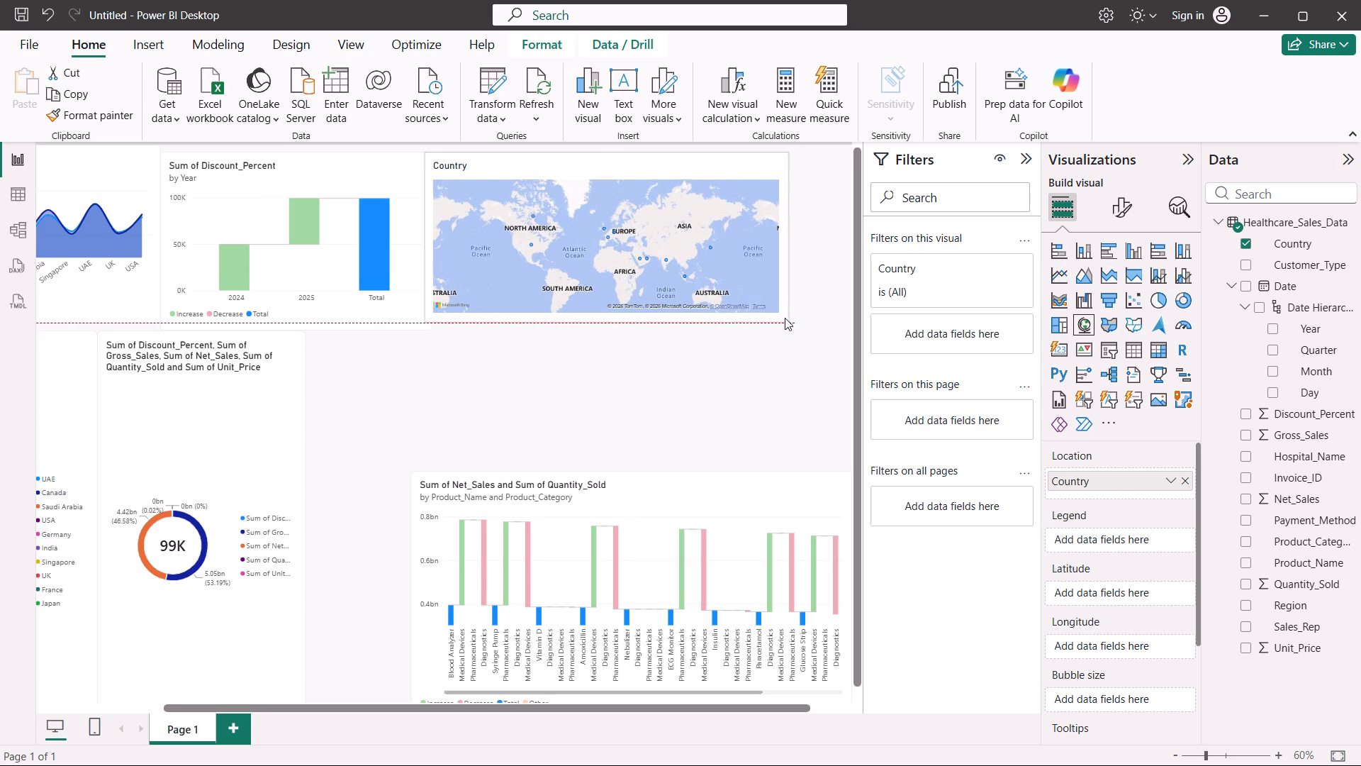
left_click_drag(785, 318, 785, 318)
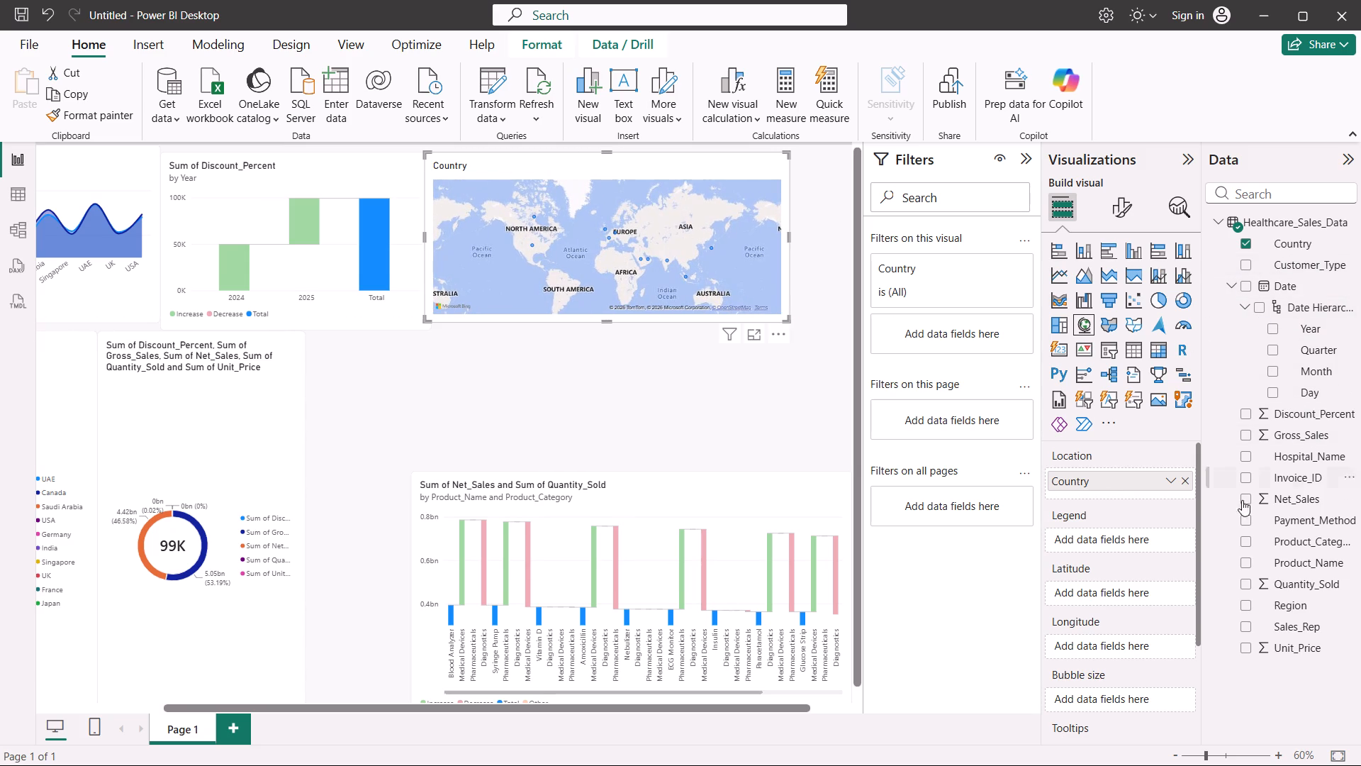
left_click(651, 421)
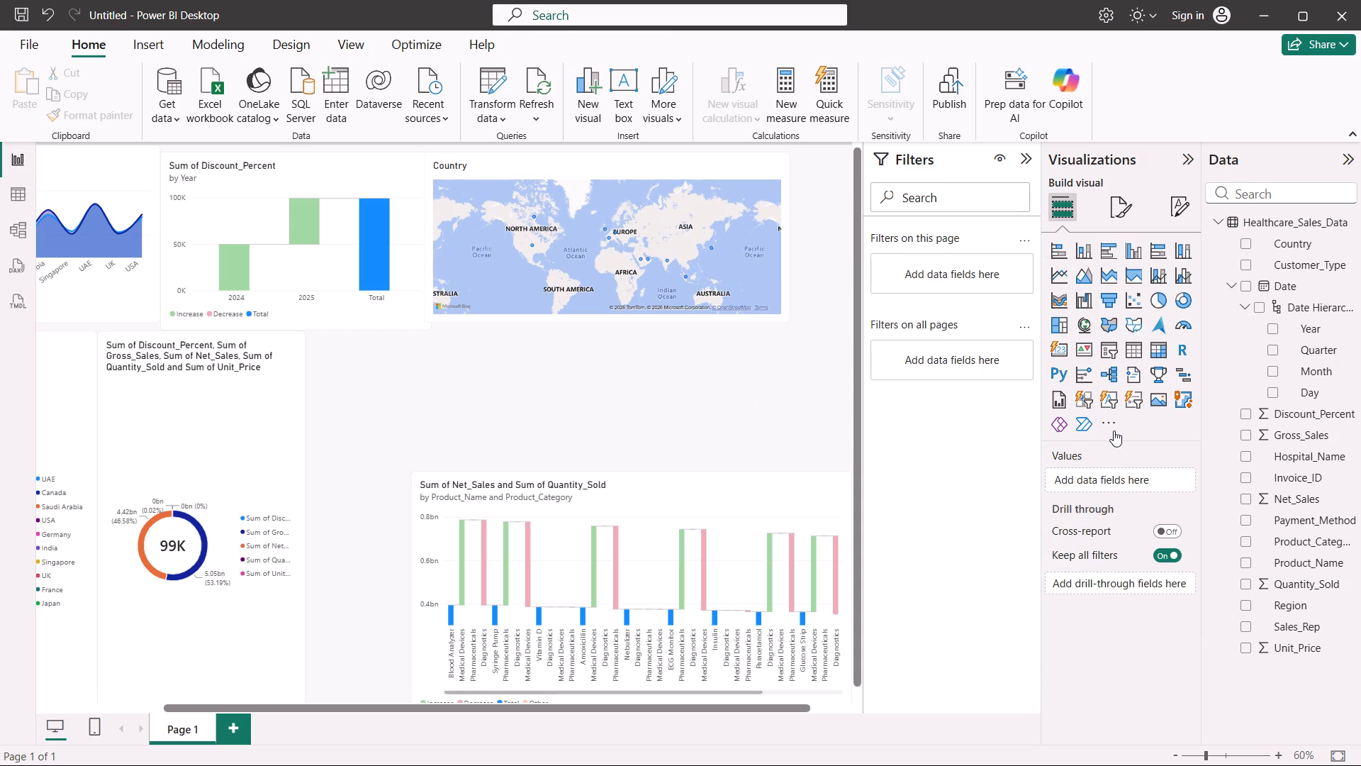
Move the net sales and quantity sold waterfall chart up beside the donut chart, just below the country map.
left_click_drag(619, 507, 544, 407)
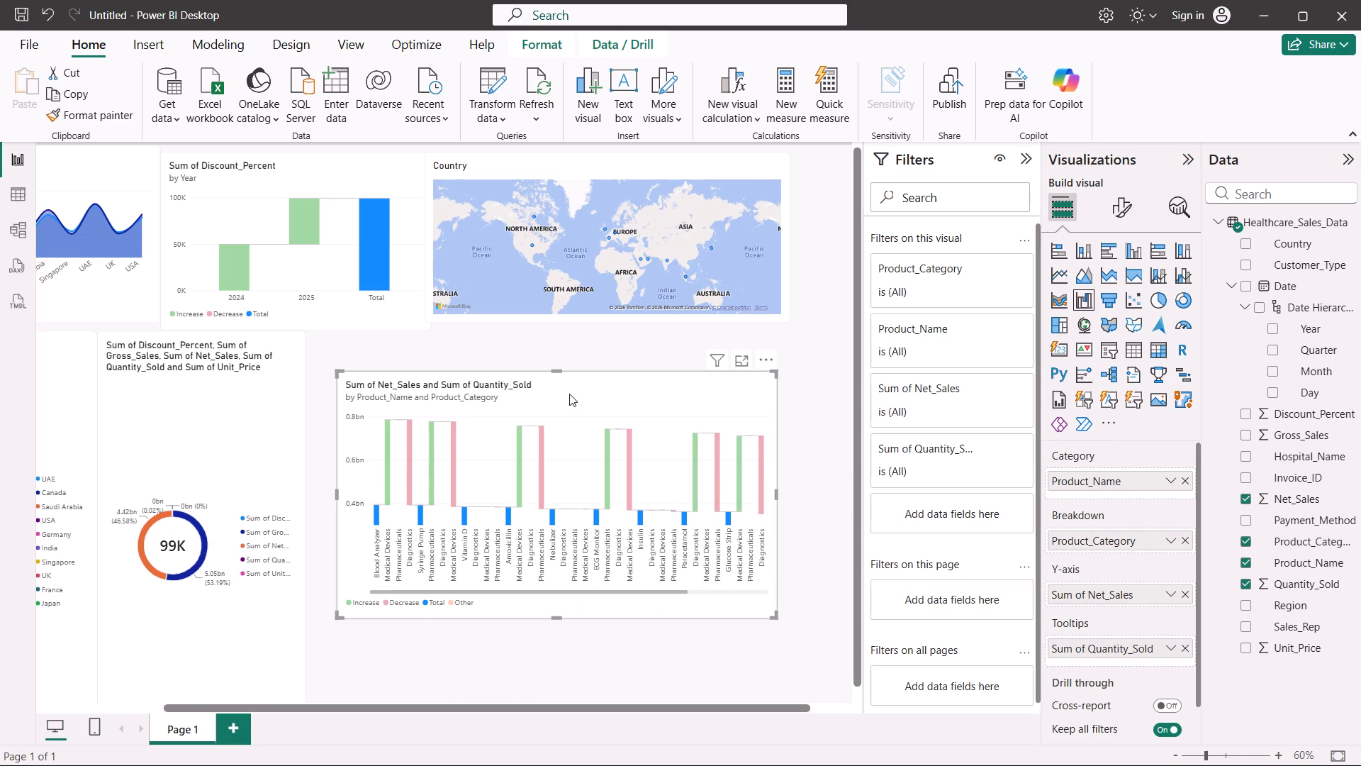
left_click_drag(570, 394, 539, 360)
Extend the country map's bottom edge to align with the bottom of the discount waterfall chart.
left_click(564, 304)
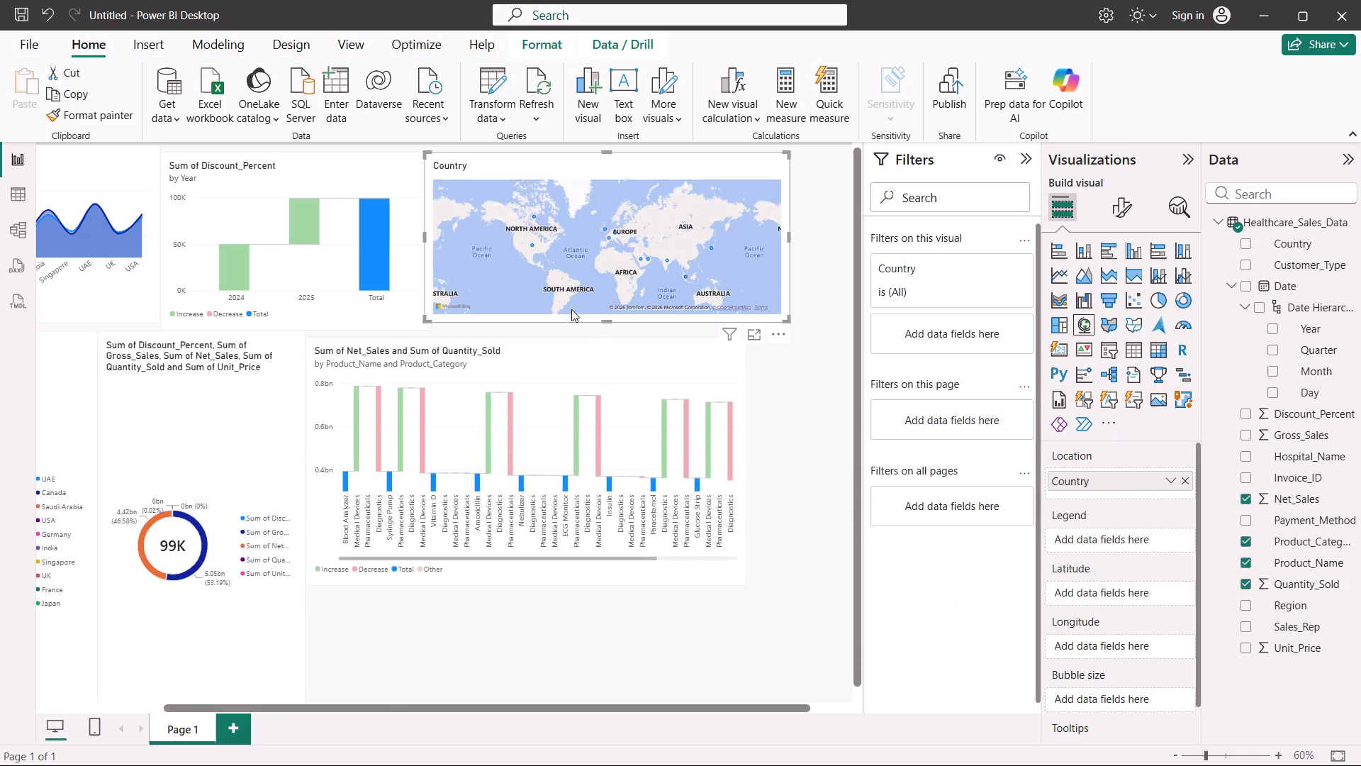
left_click_drag(605, 321, 604, 328)
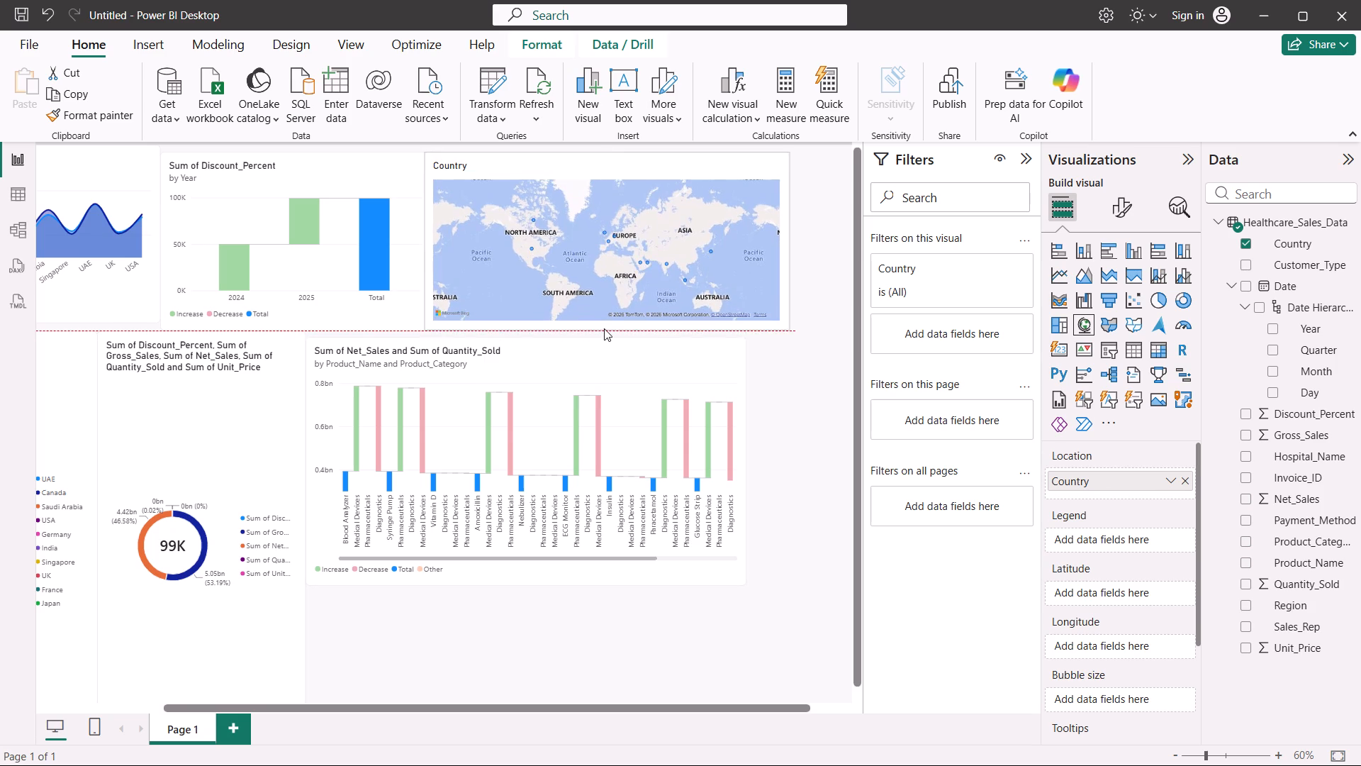
left_click_drag(604, 328, 603, 332)
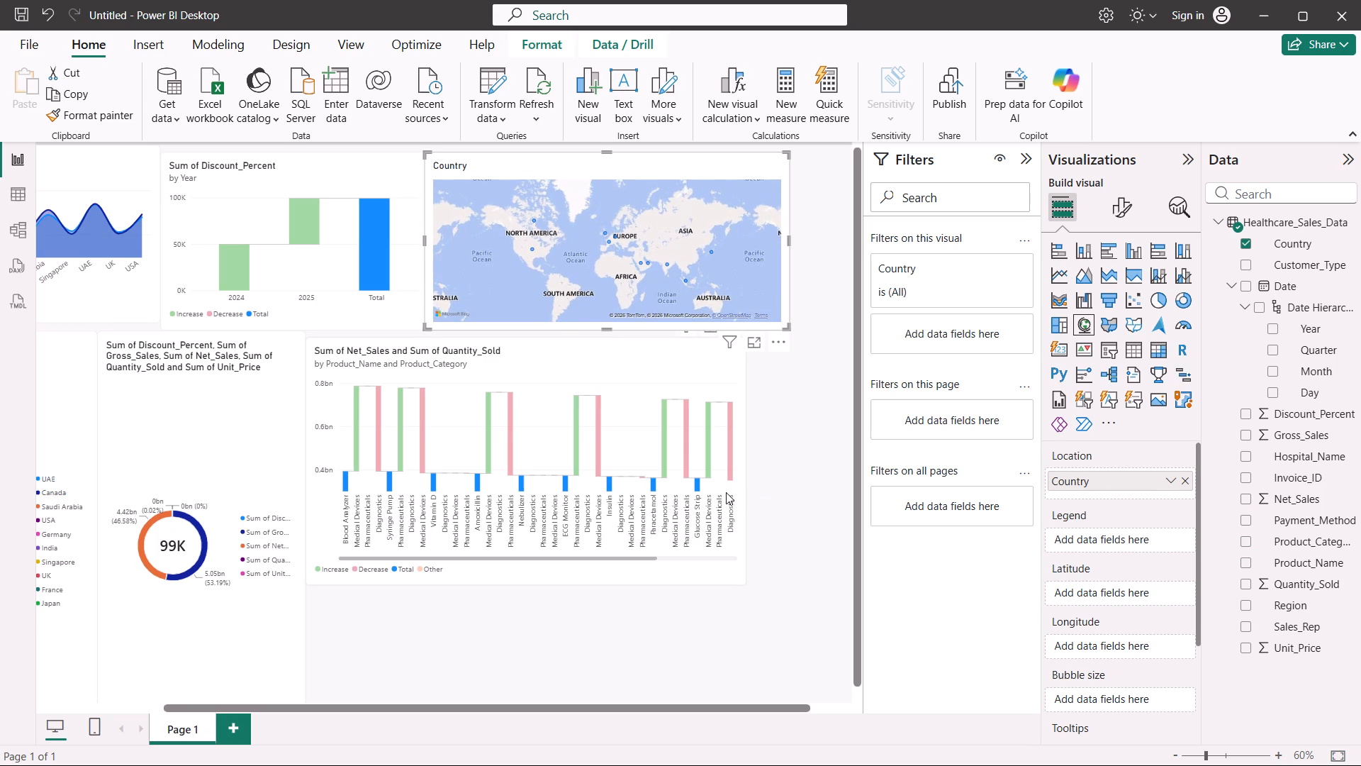
Shift the net sales waterfall chart tight against the donut chart and top row, reduce its width and height, and deselect it.
left_click(724, 492)
left_click_drag(724, 492, 691, 510)
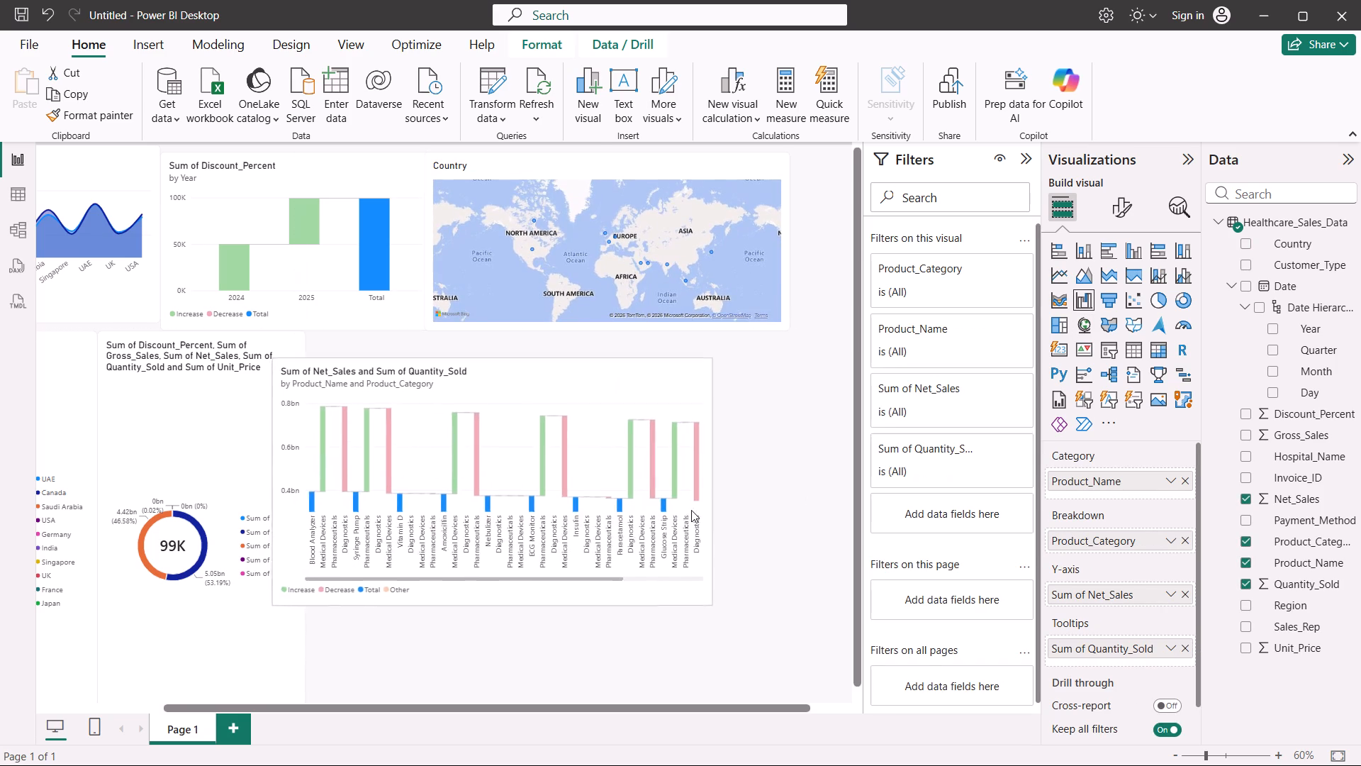
left_click_drag(691, 510, 717, 488)
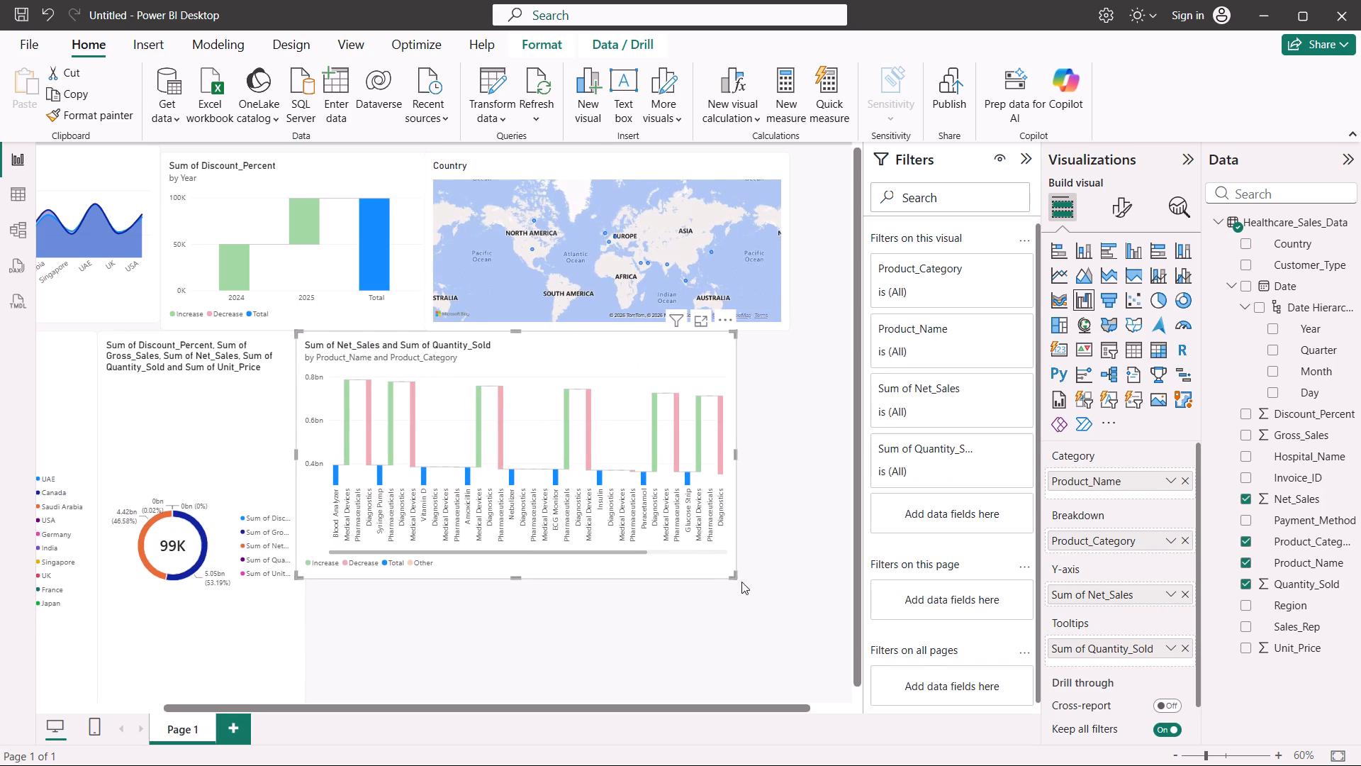
left_click_drag(734, 578, 573, 544)
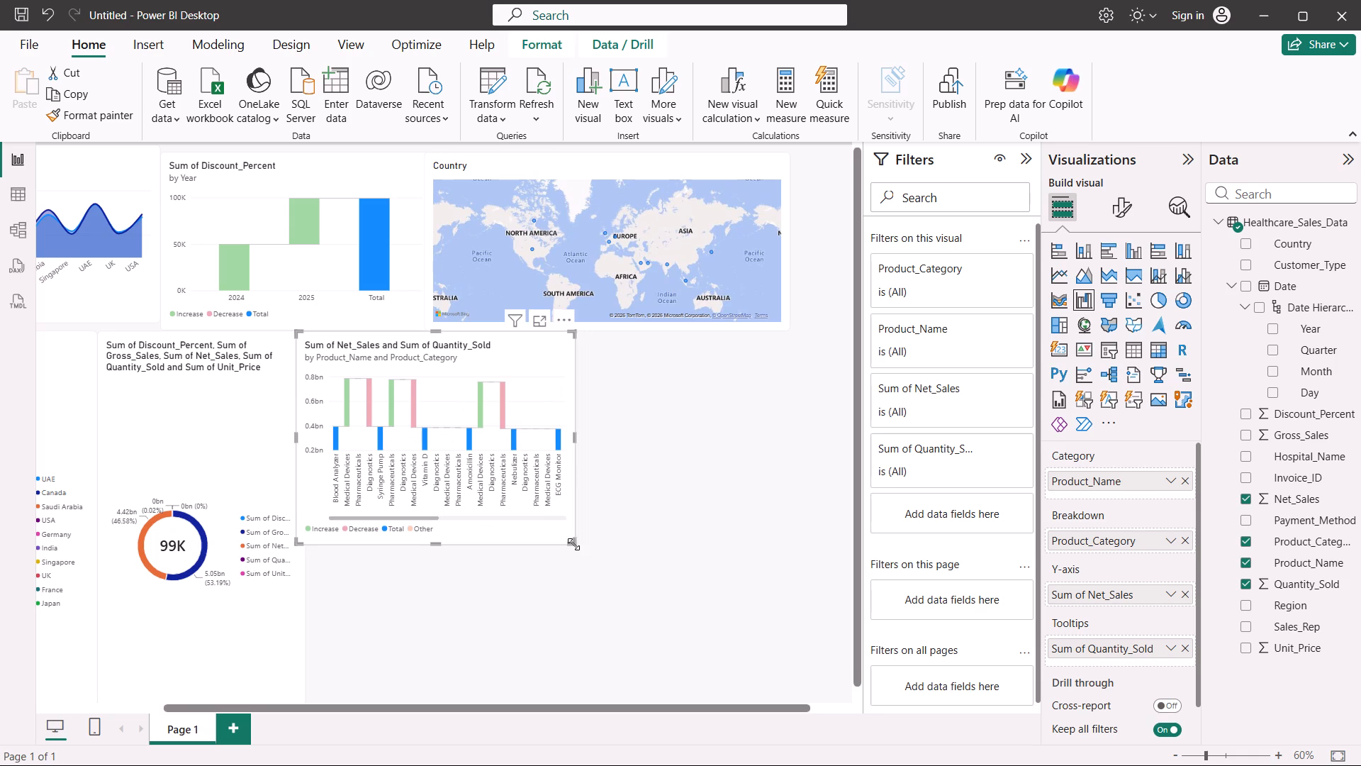
left_click(671, 553)
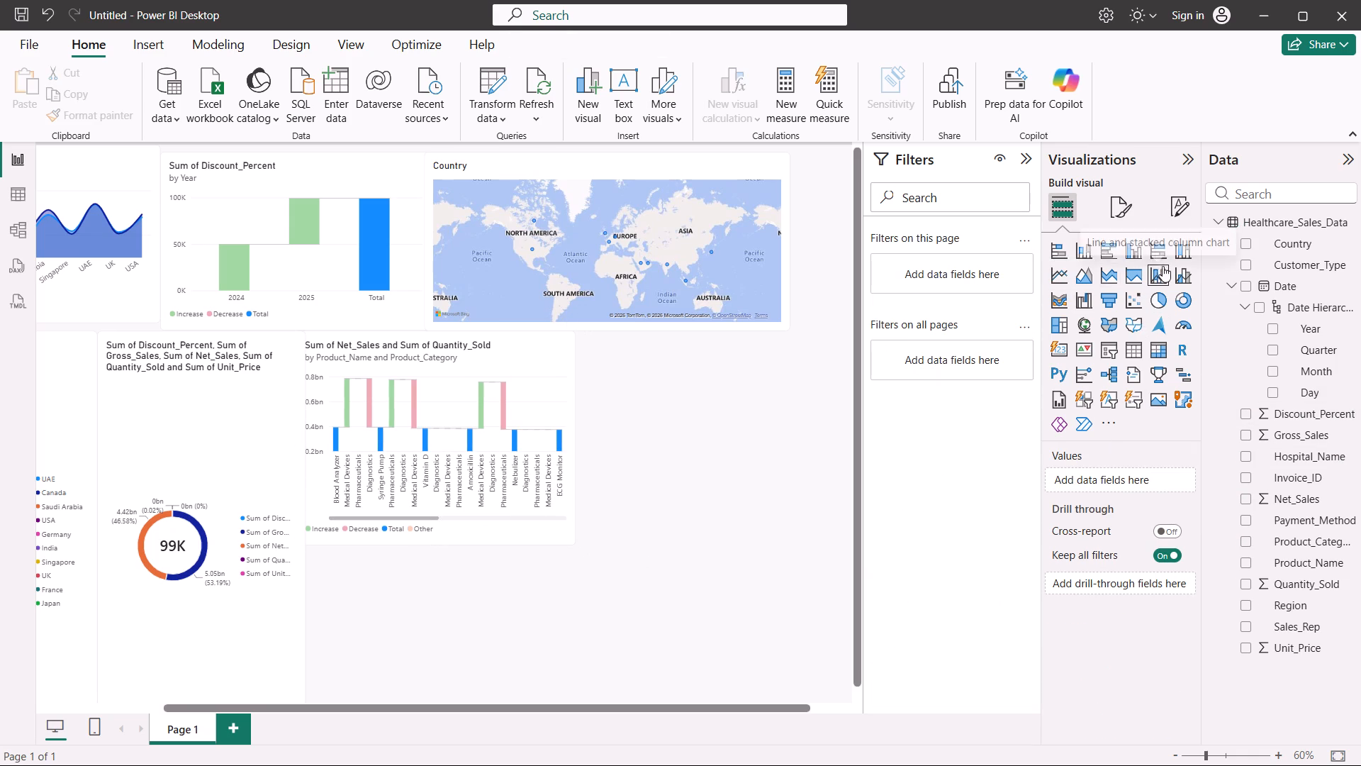
Insert a clustered column chart, place it beside the net sales waterfall chart below the country map, and widen it.
left_click(1125, 259)
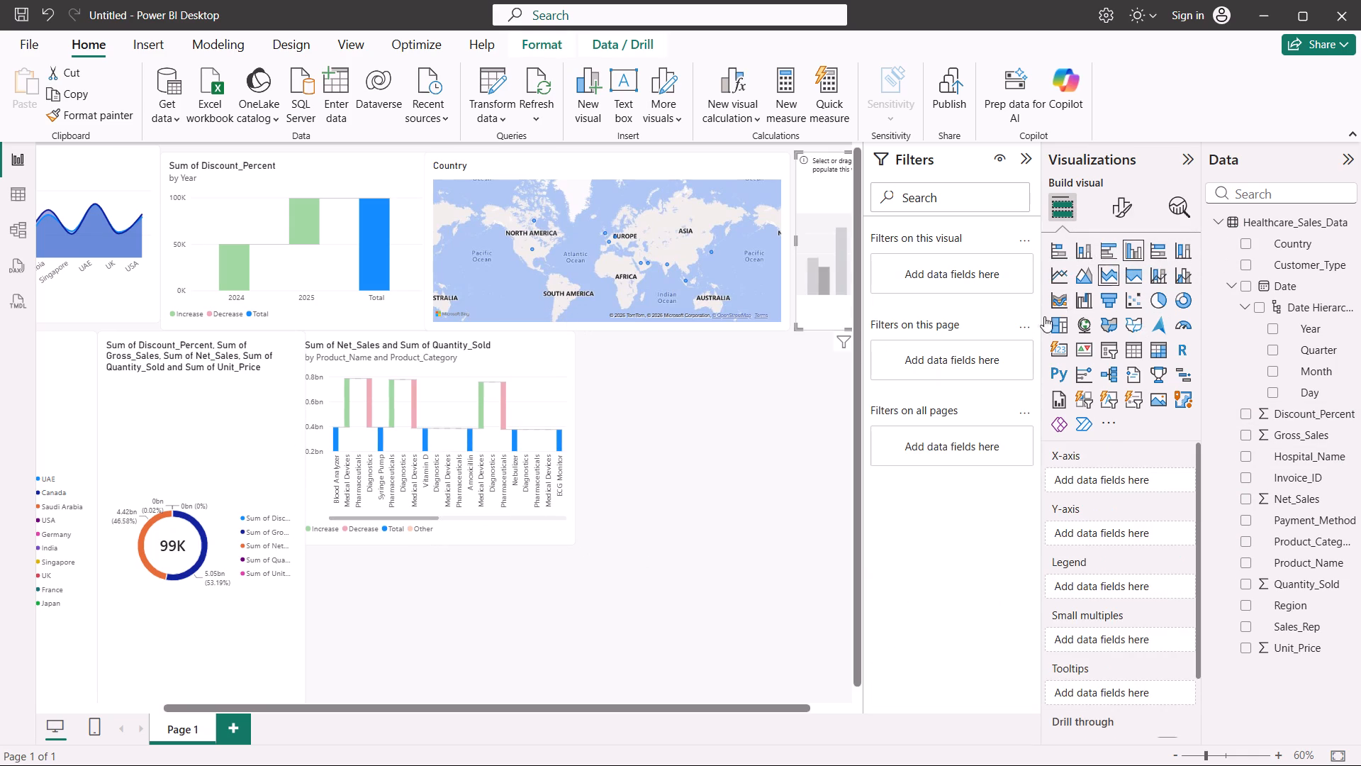
left_click_drag(819, 309, 640, 507)
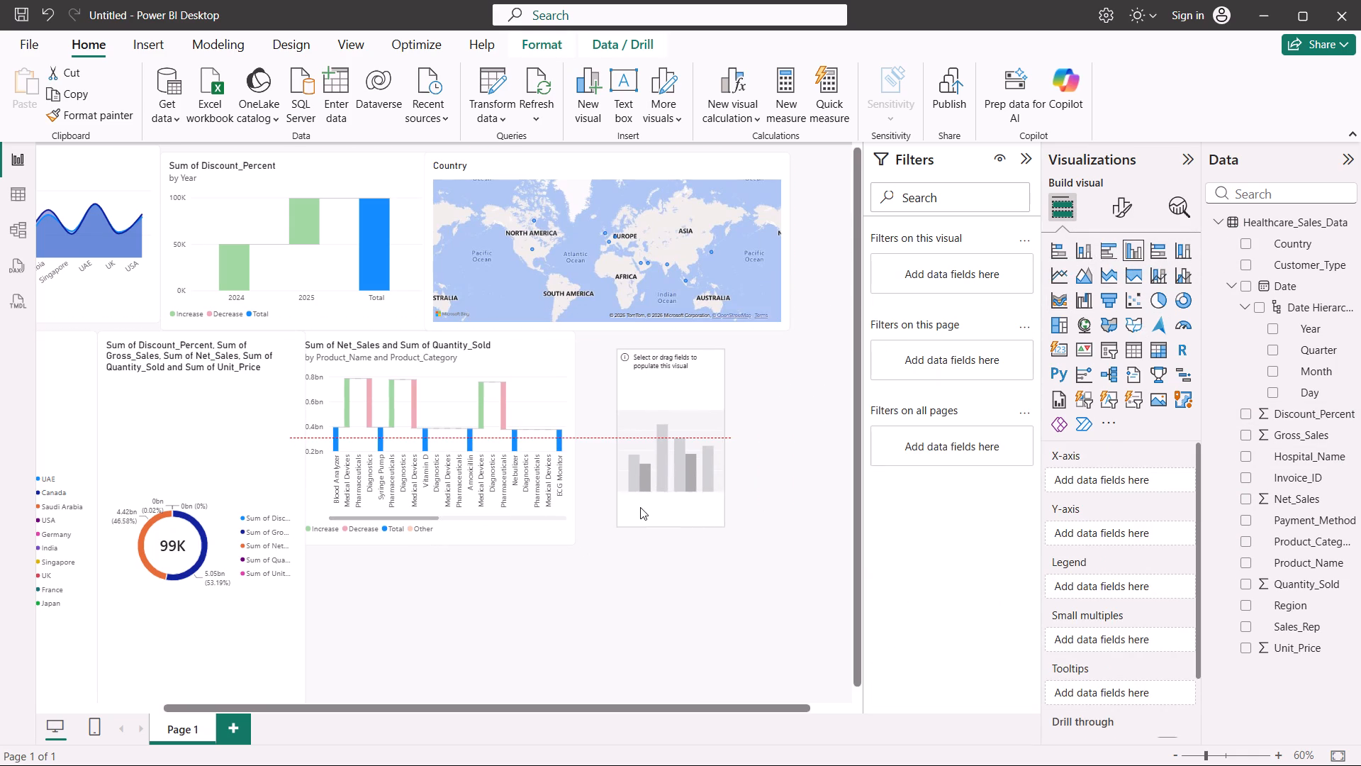
left_click_drag(640, 507, 619, 525)
left_click_drag(704, 540, 842, 504)
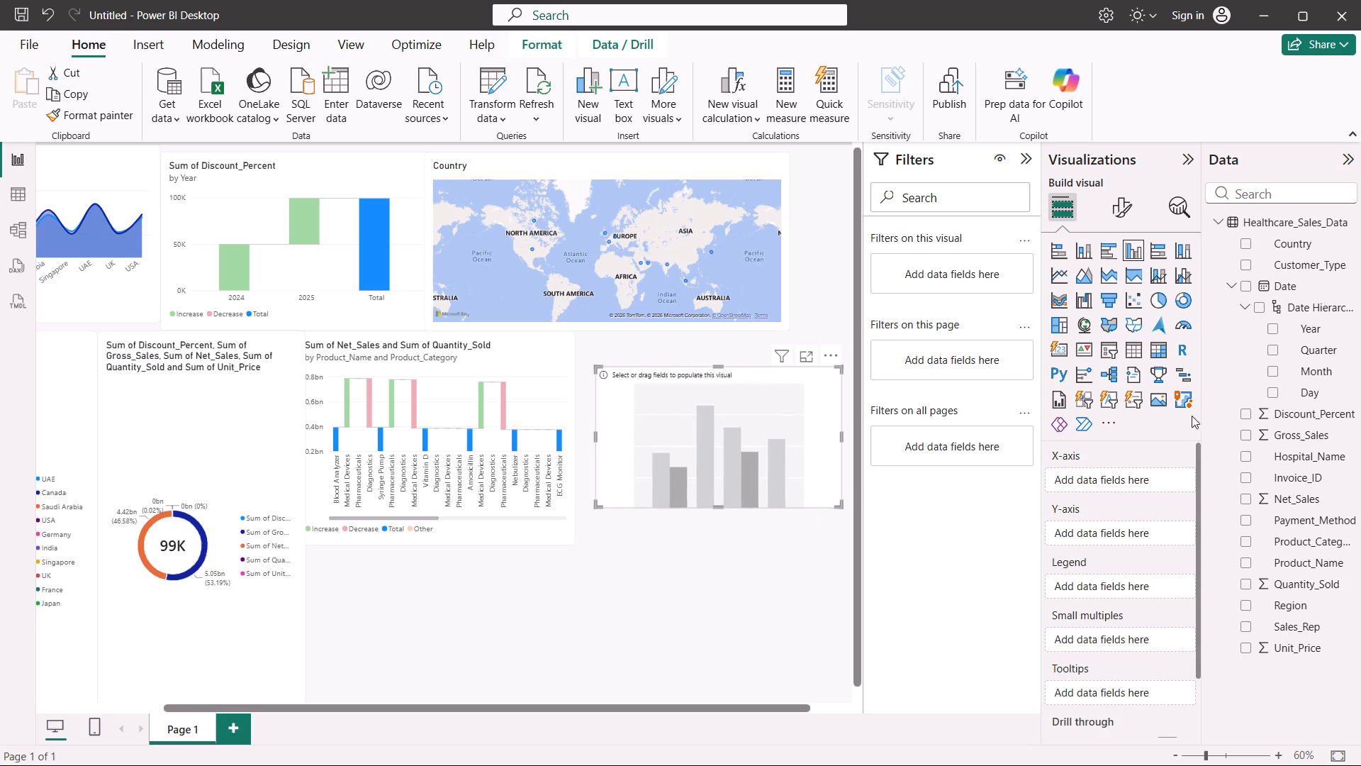
Populate the clustered column chart with the Date hierarchy, Discount_Percent, Gross_Sales and Customer_Type fields.
left_click(1262, 311)
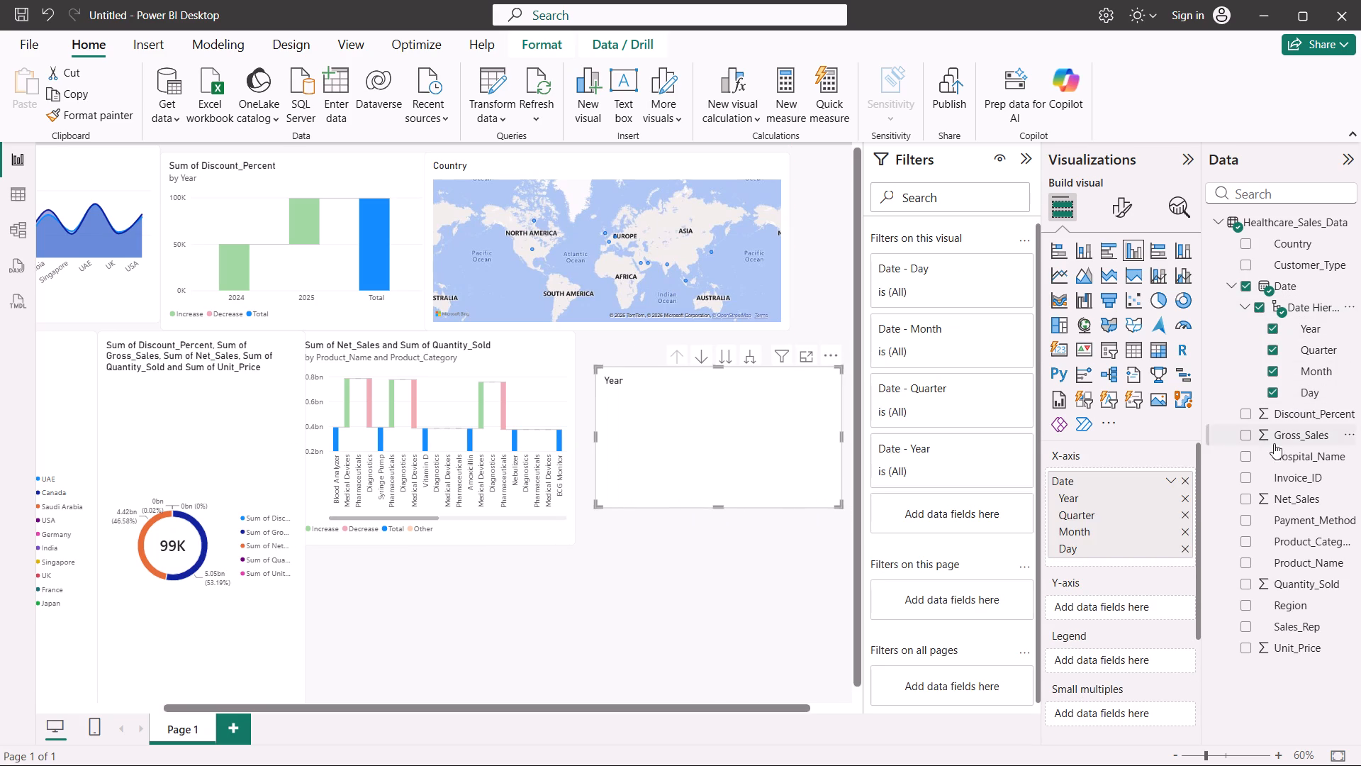
left_click(1244, 421)
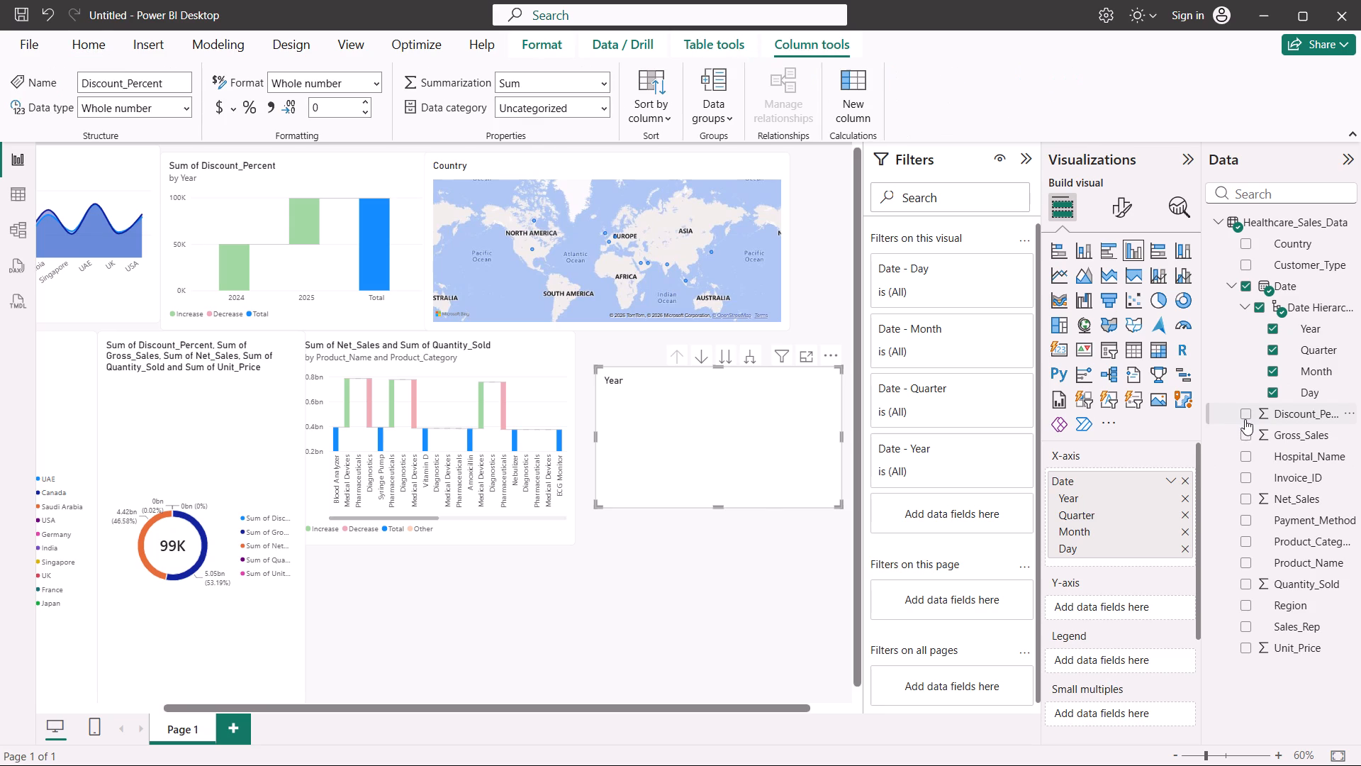
left_click(1246, 417)
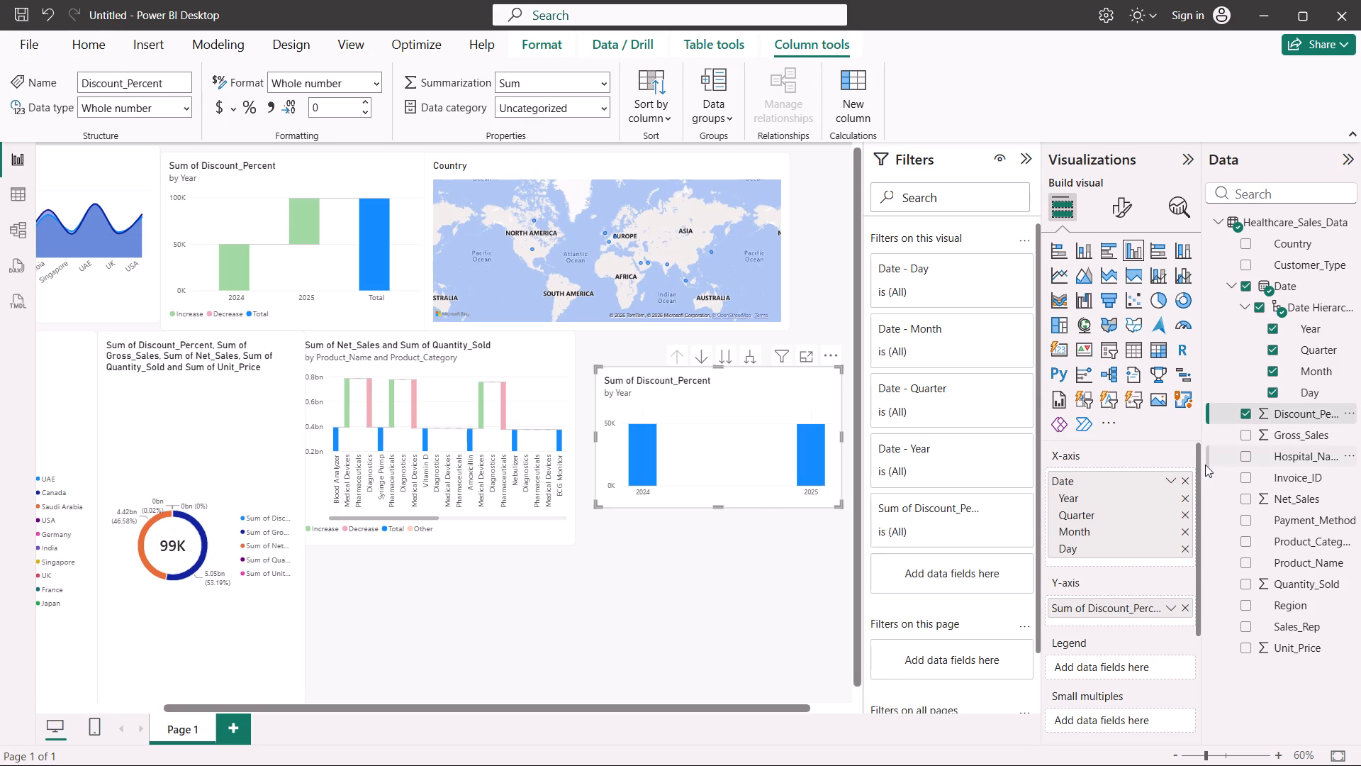
left_click(1243, 438)
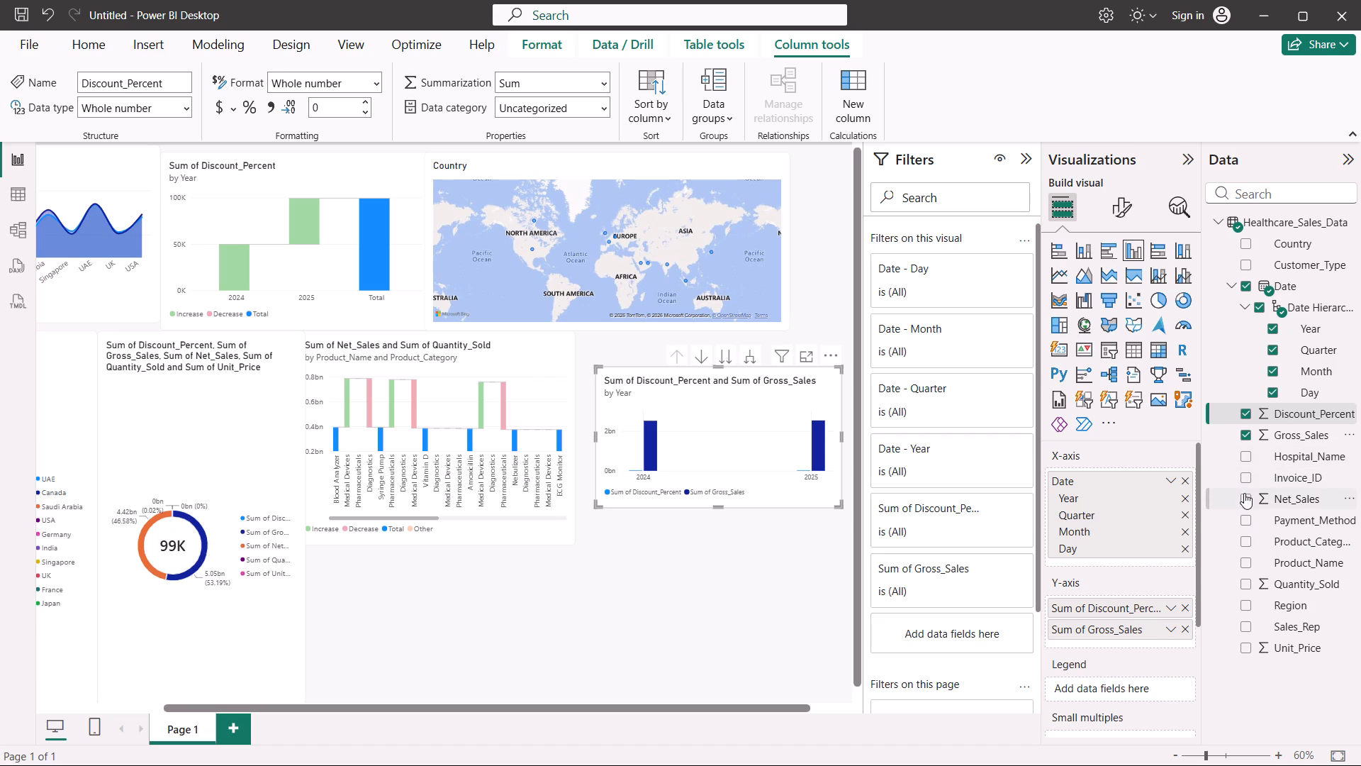
left_click(1238, 270)
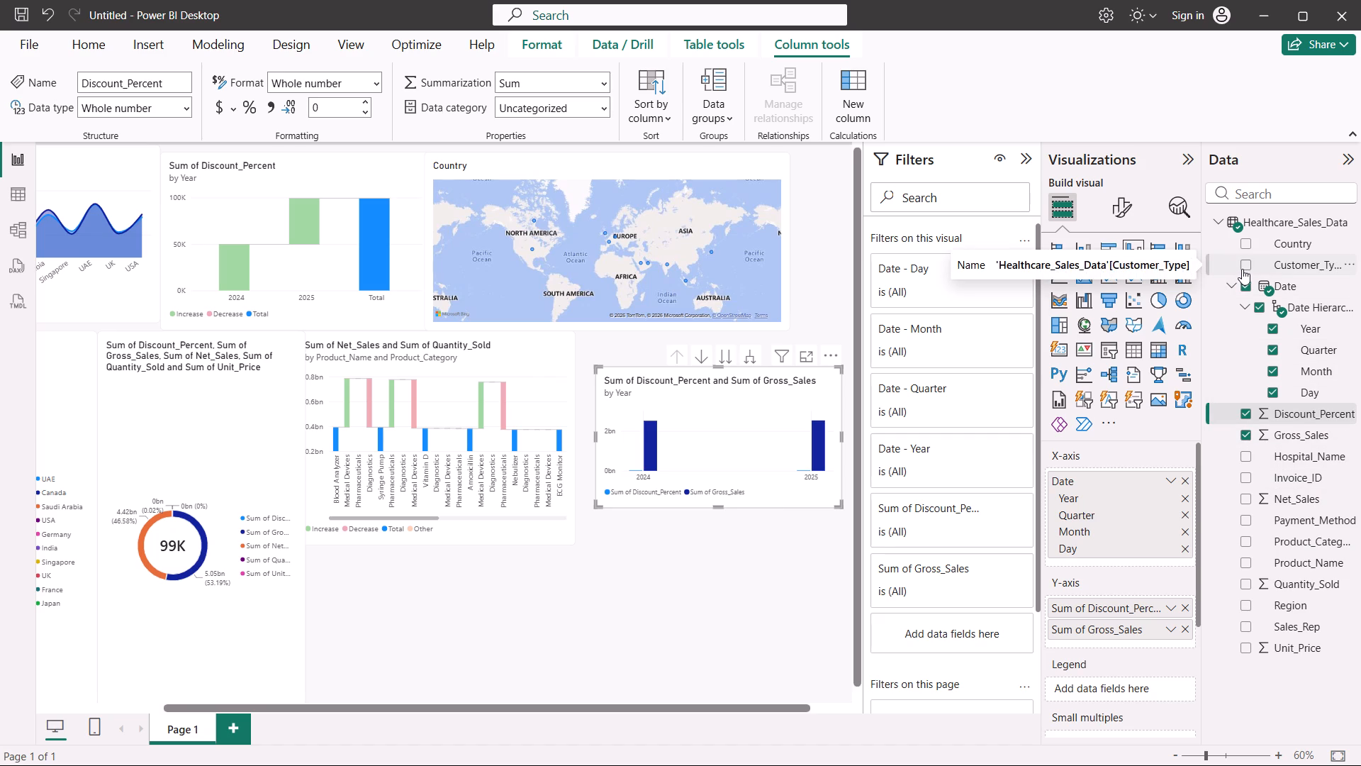
left_click(1242, 269)
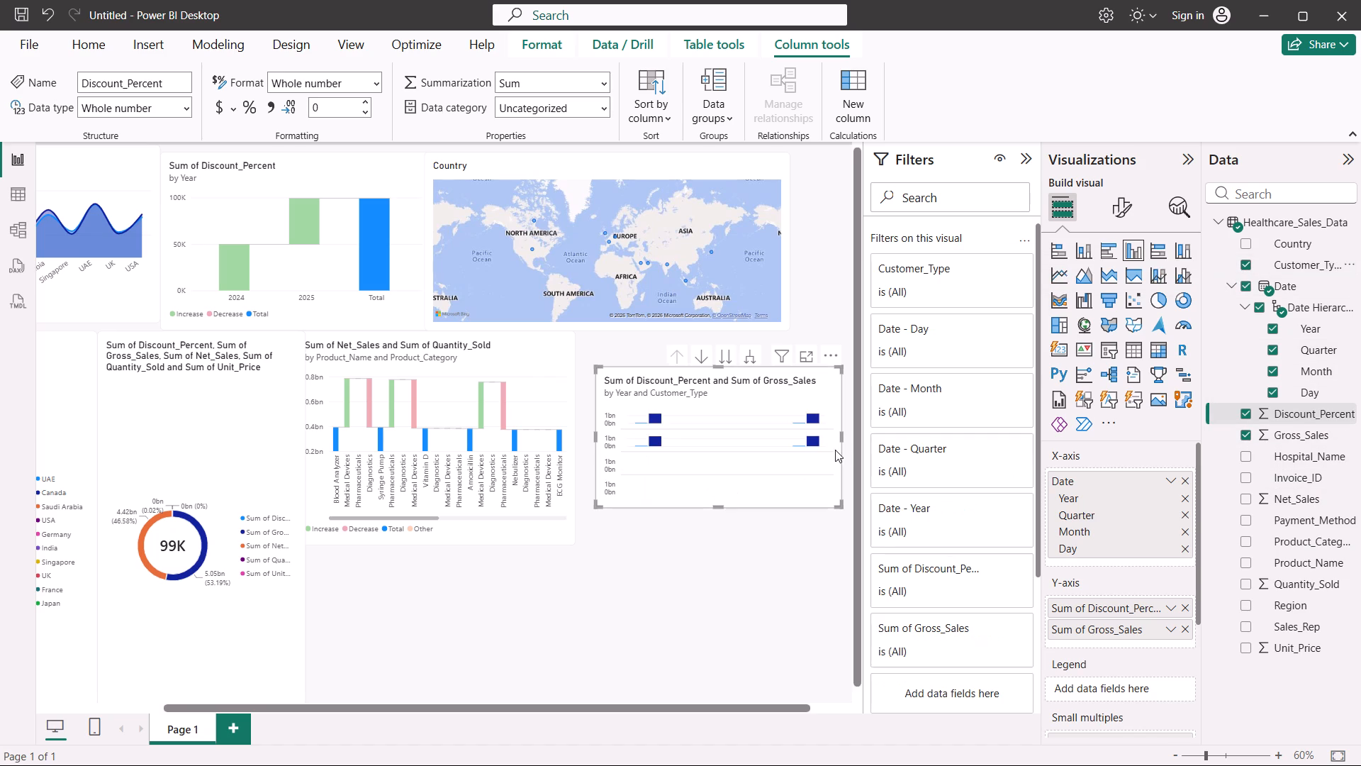
Fit the clustered column chart directly below the country map, aligned with the map's outer edge, extend its height downward, and deselect it.
left_click_drag(841, 504, 811, 497)
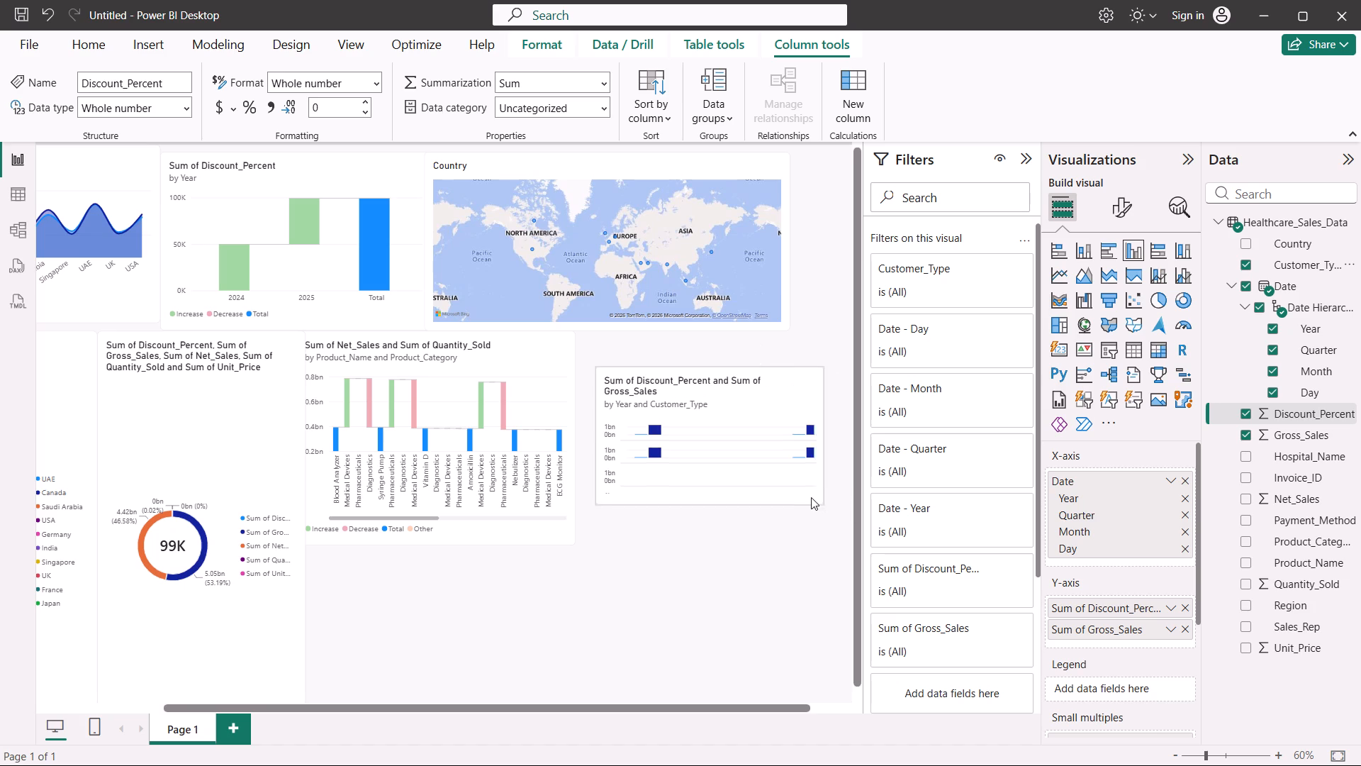
left_click_drag(811, 497, 803, 496)
left_click_drag(736, 479, 721, 445)
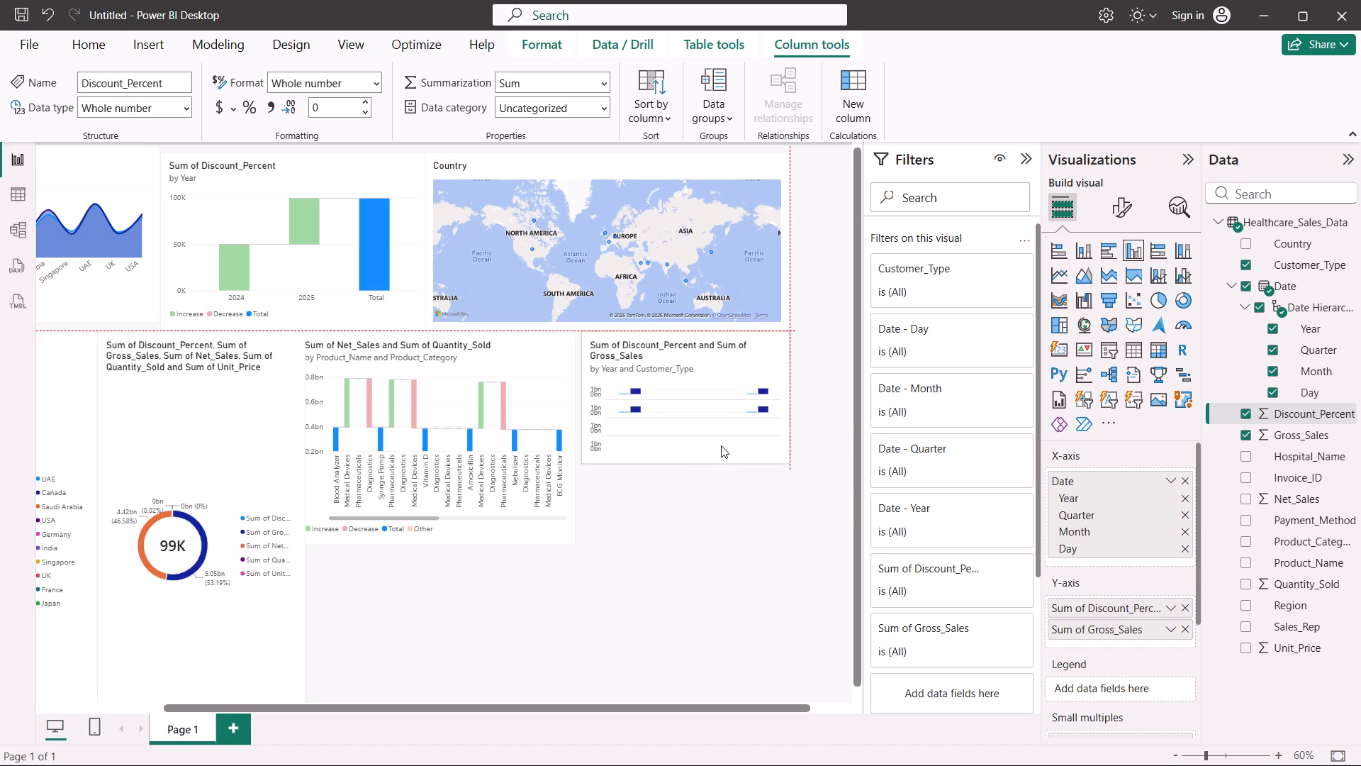
left_click_drag(721, 445, 721, 445)
left_click_drag(688, 462, 667, 534)
left_click(754, 630)
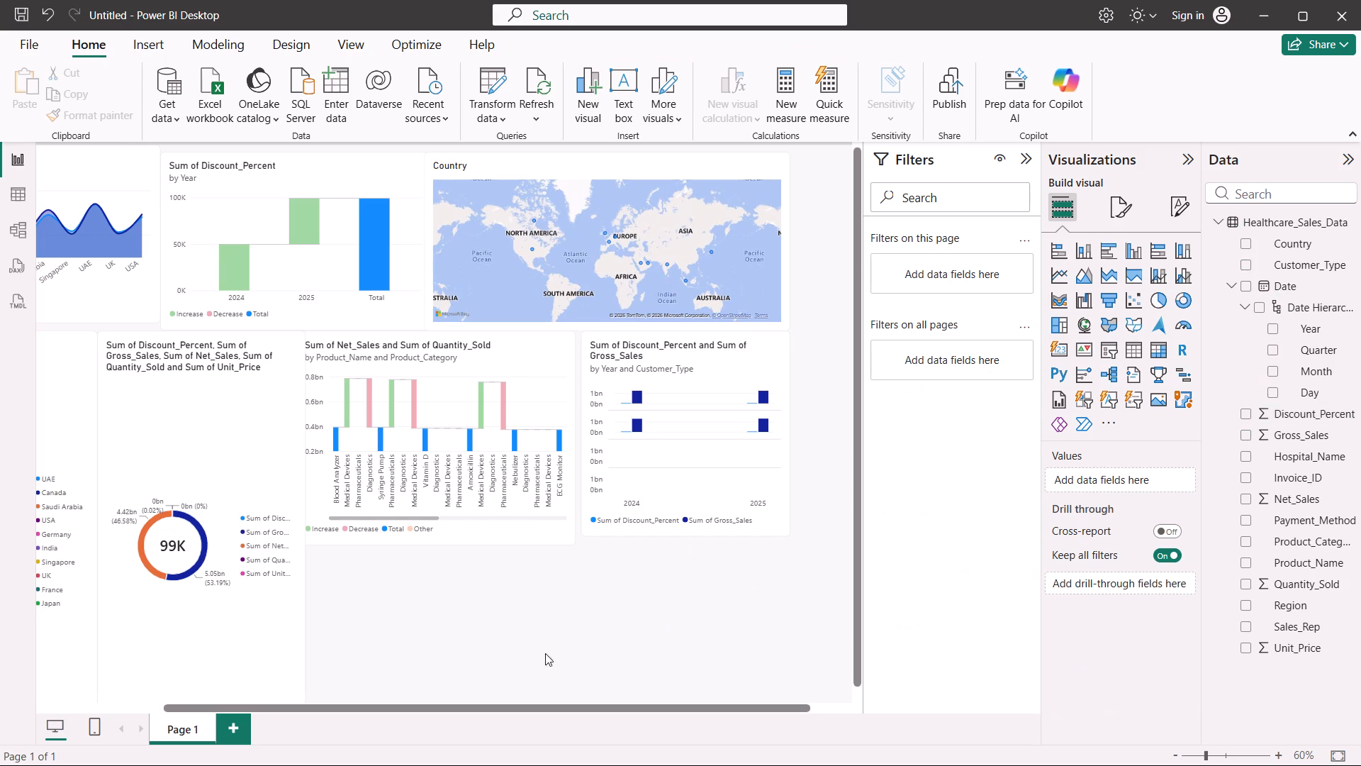
Insert a 100% stacked column chart, place it below the net sales and quantity sold waterfall chart, and widen it.
scroll(533, 658, "down", 1)
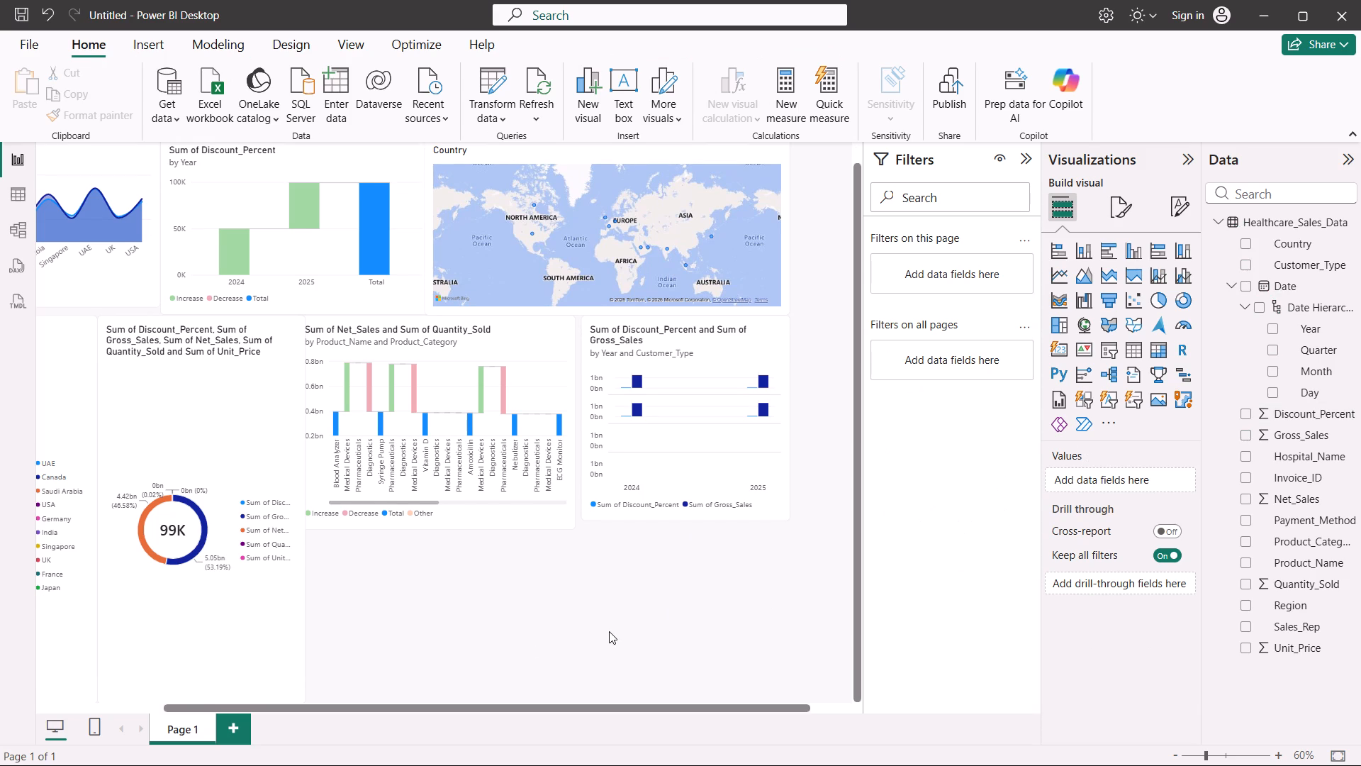
scroll(609, 631, "left", 3)
scroll(609, 631, "down", 1)
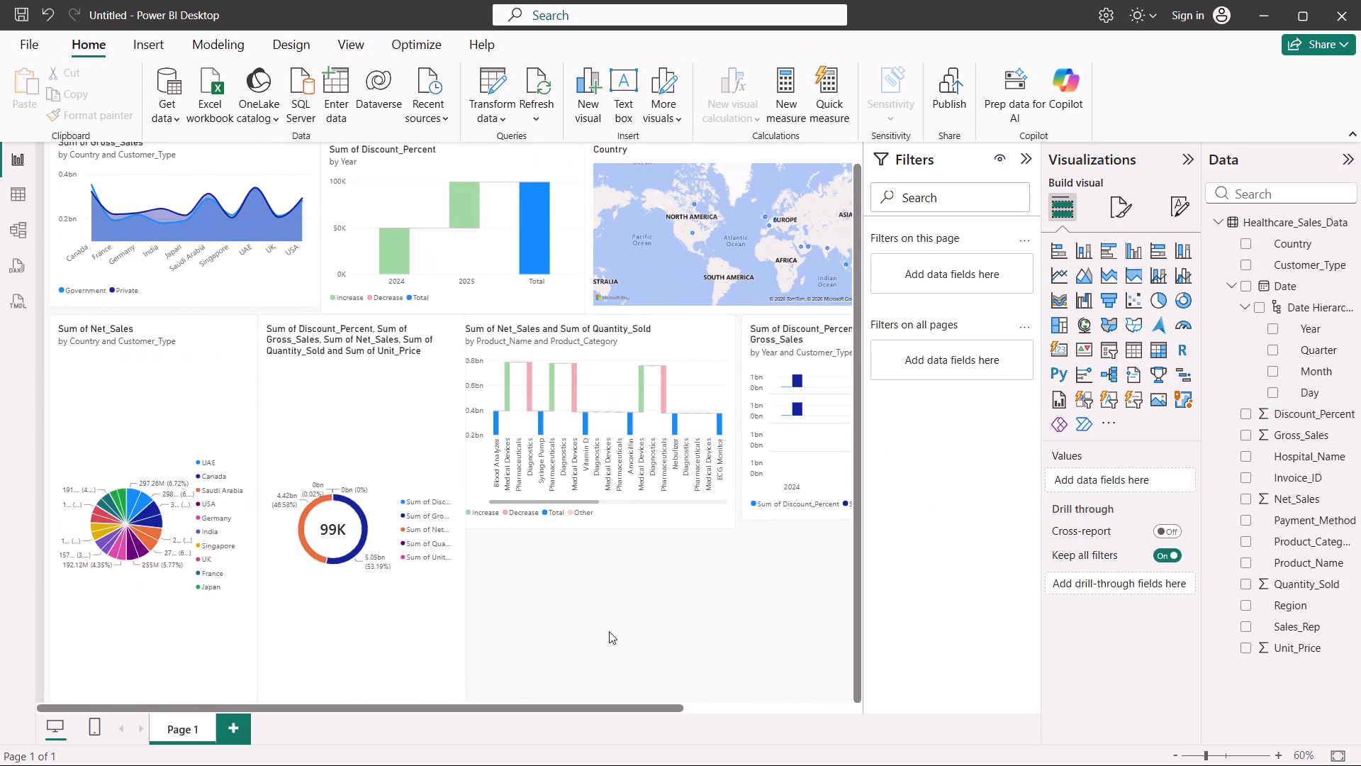
scroll(609, 631, "down", 2)
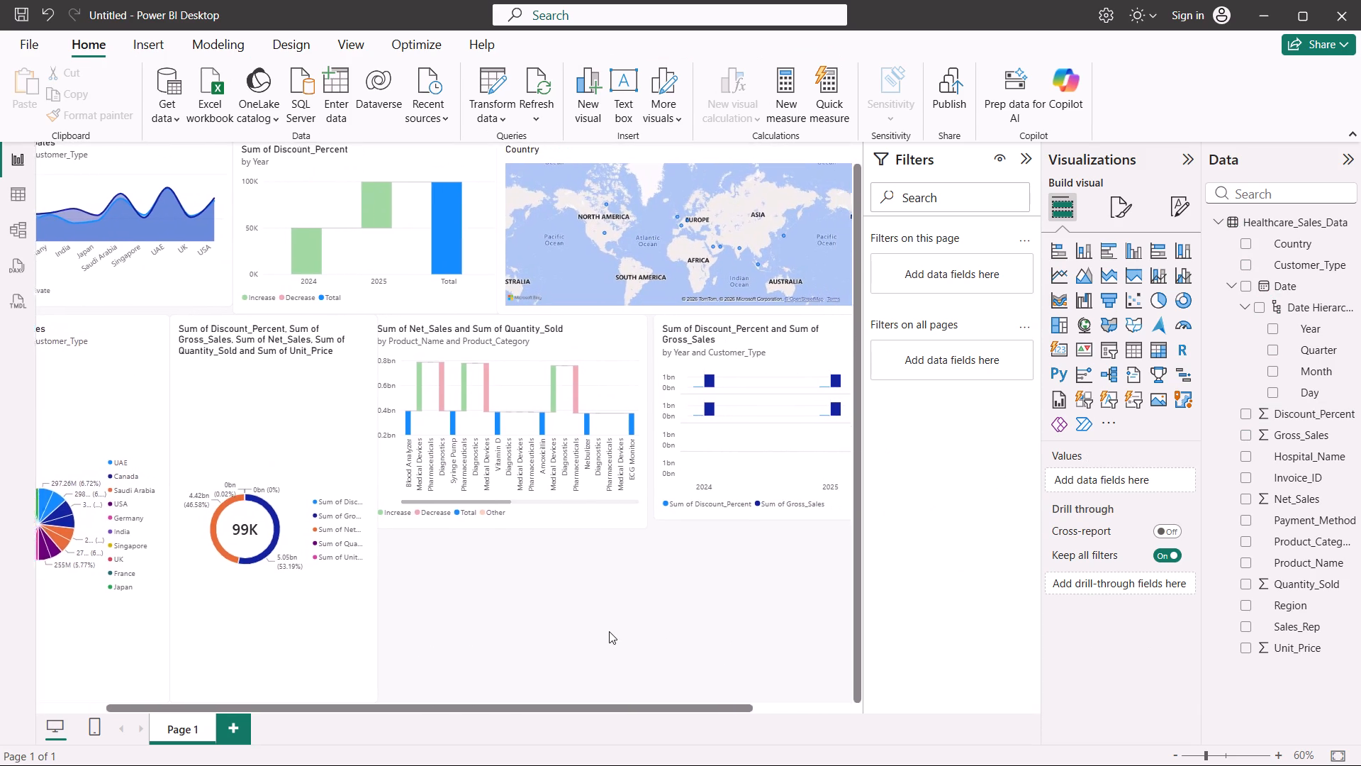
scroll(609, 631, "down", 1)
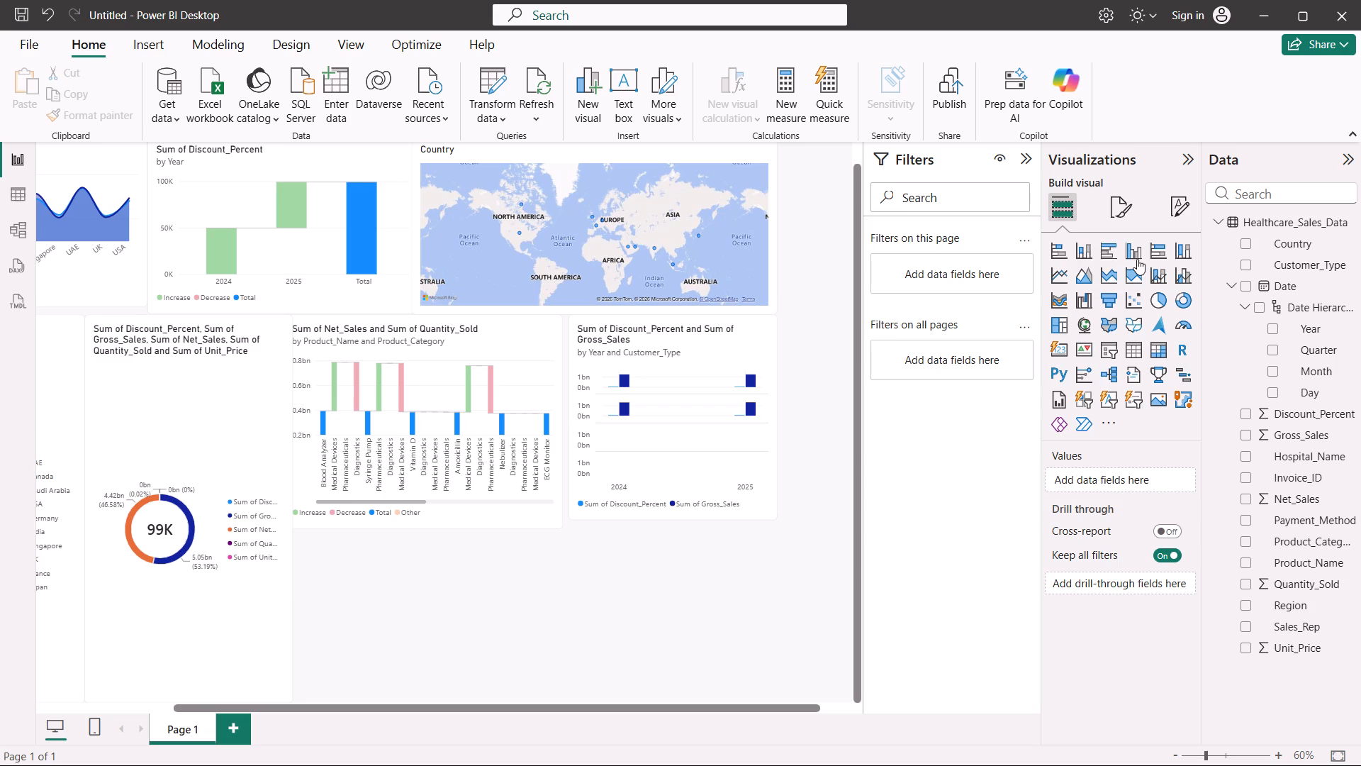
left_click(1176, 252)
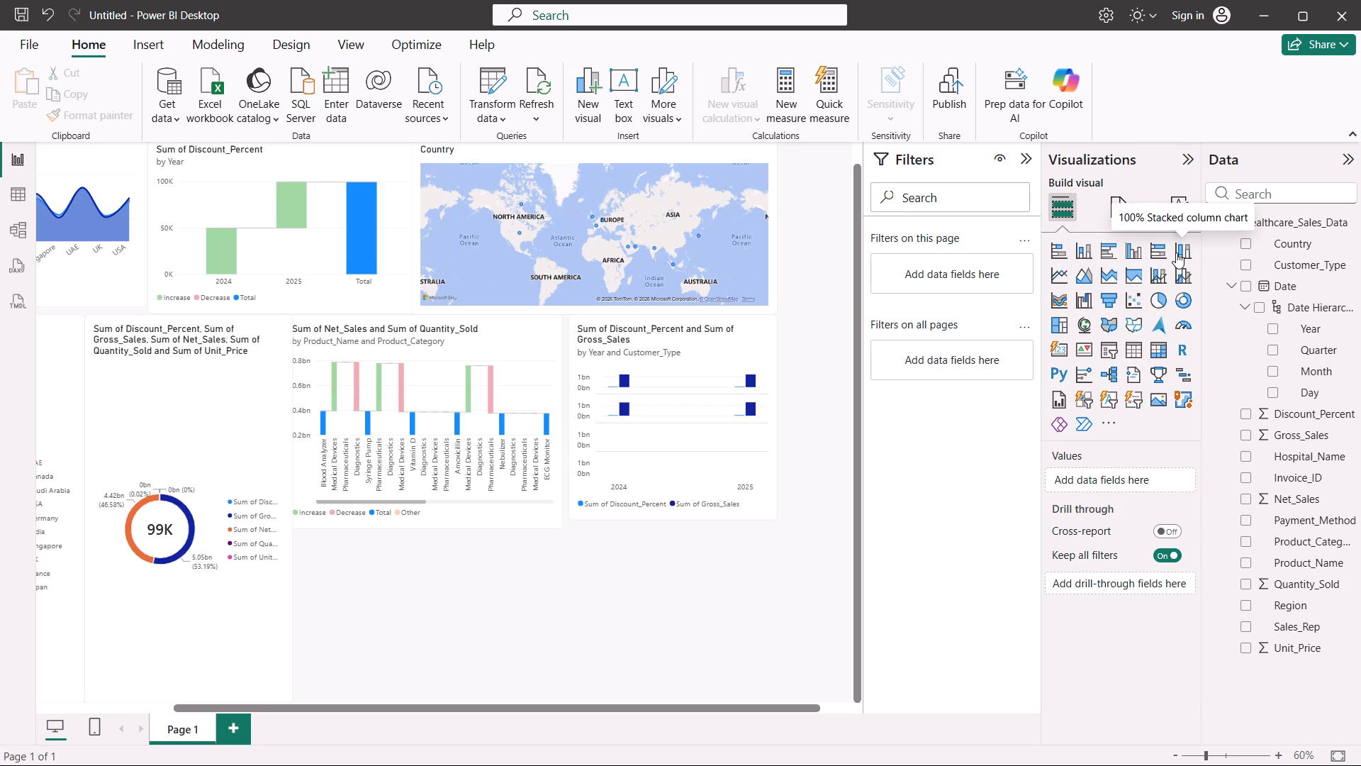
left_click_drag(810, 298, 614, 586)
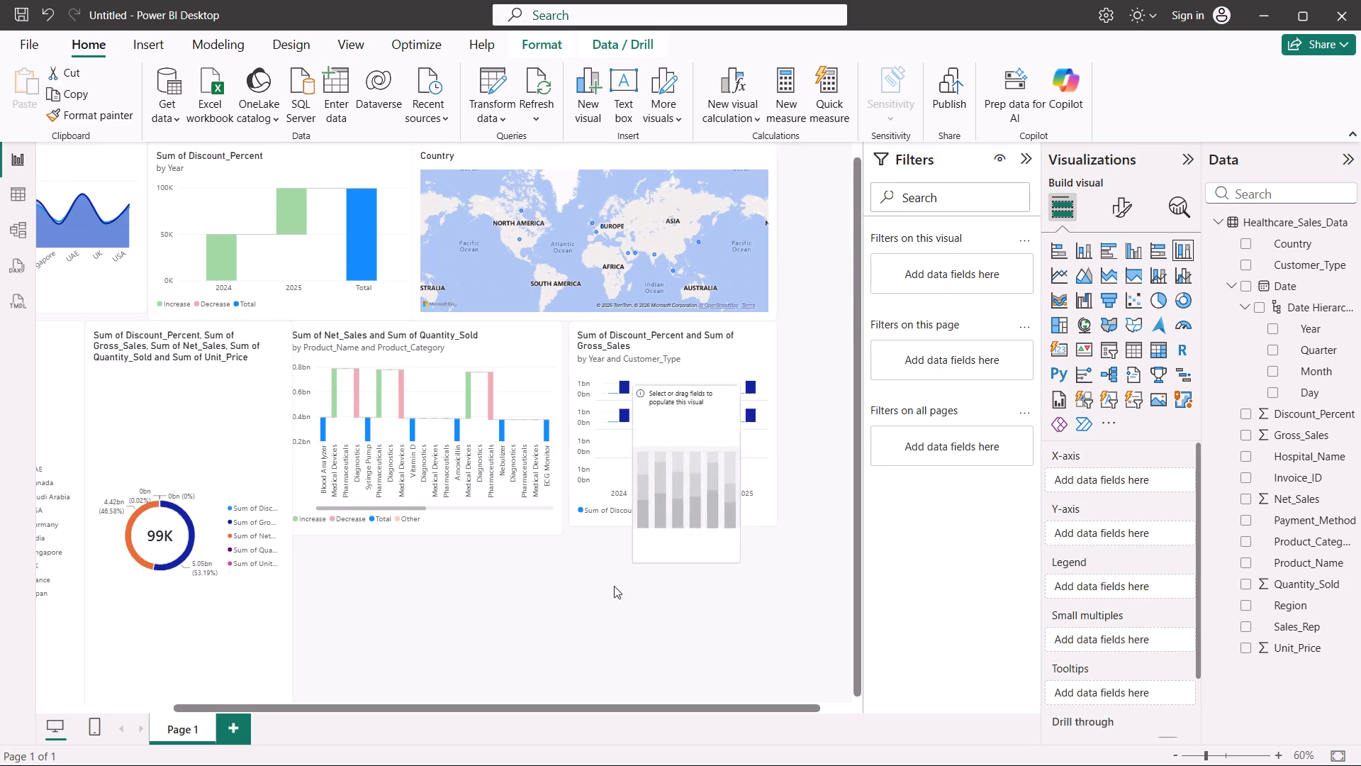
left_click_drag(614, 586, 338, 719)
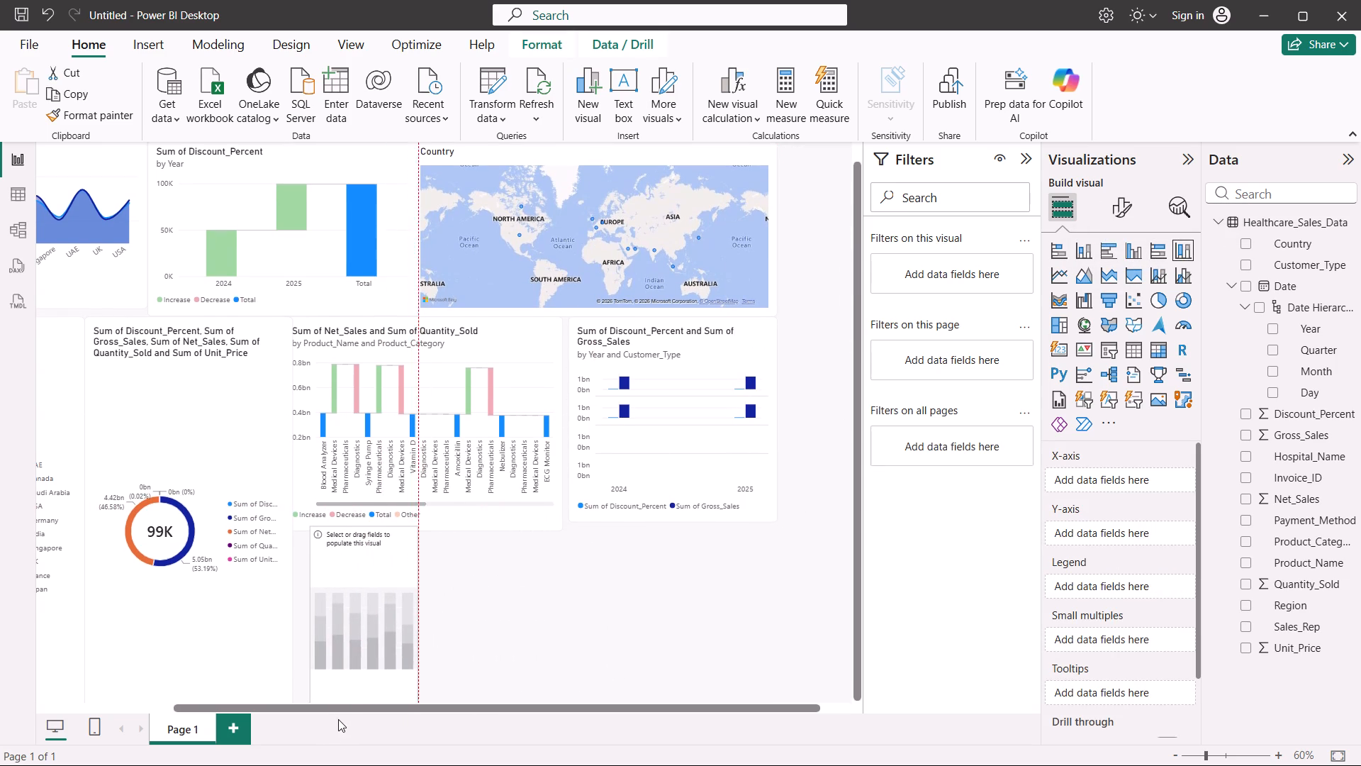
left_click_drag(338, 719, 340, 711)
left_click_drag(423, 615, 556, 595)
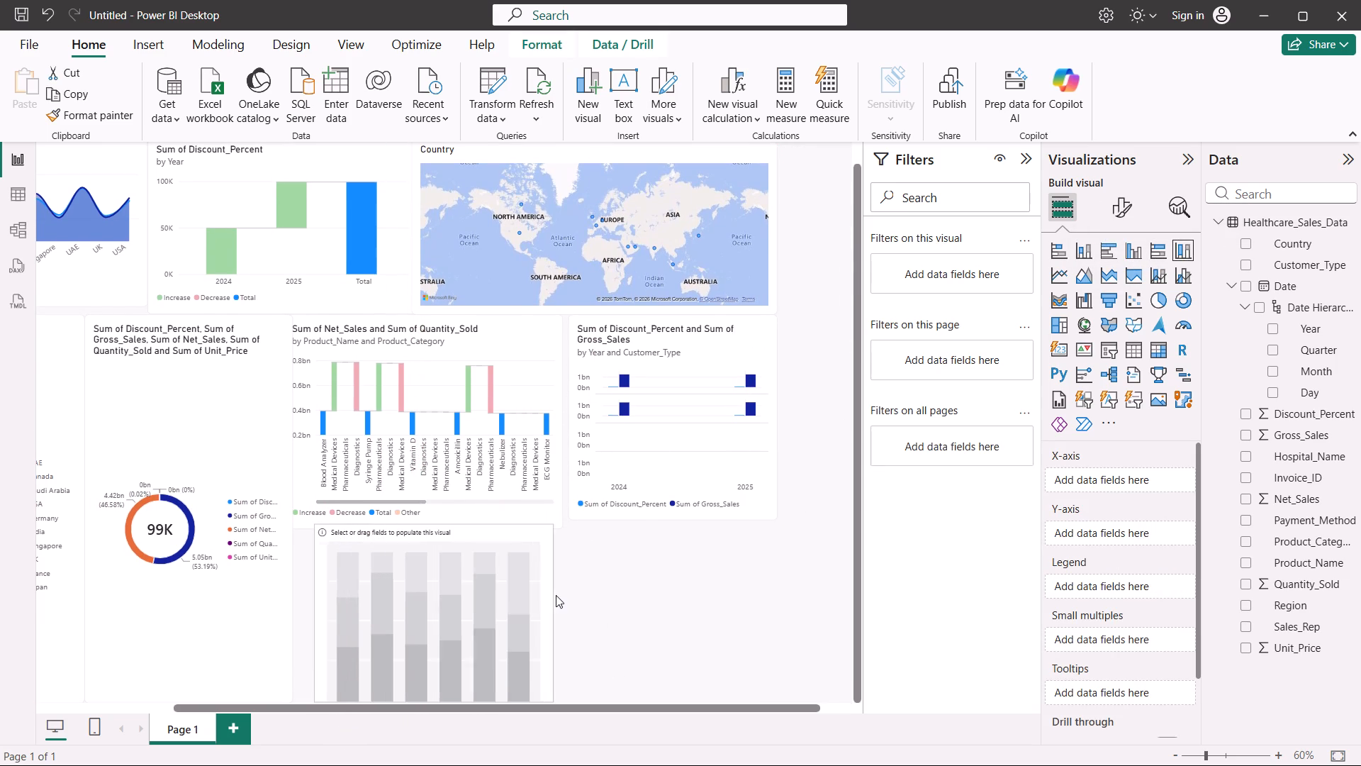
left_click_drag(556, 595, 632, 585)
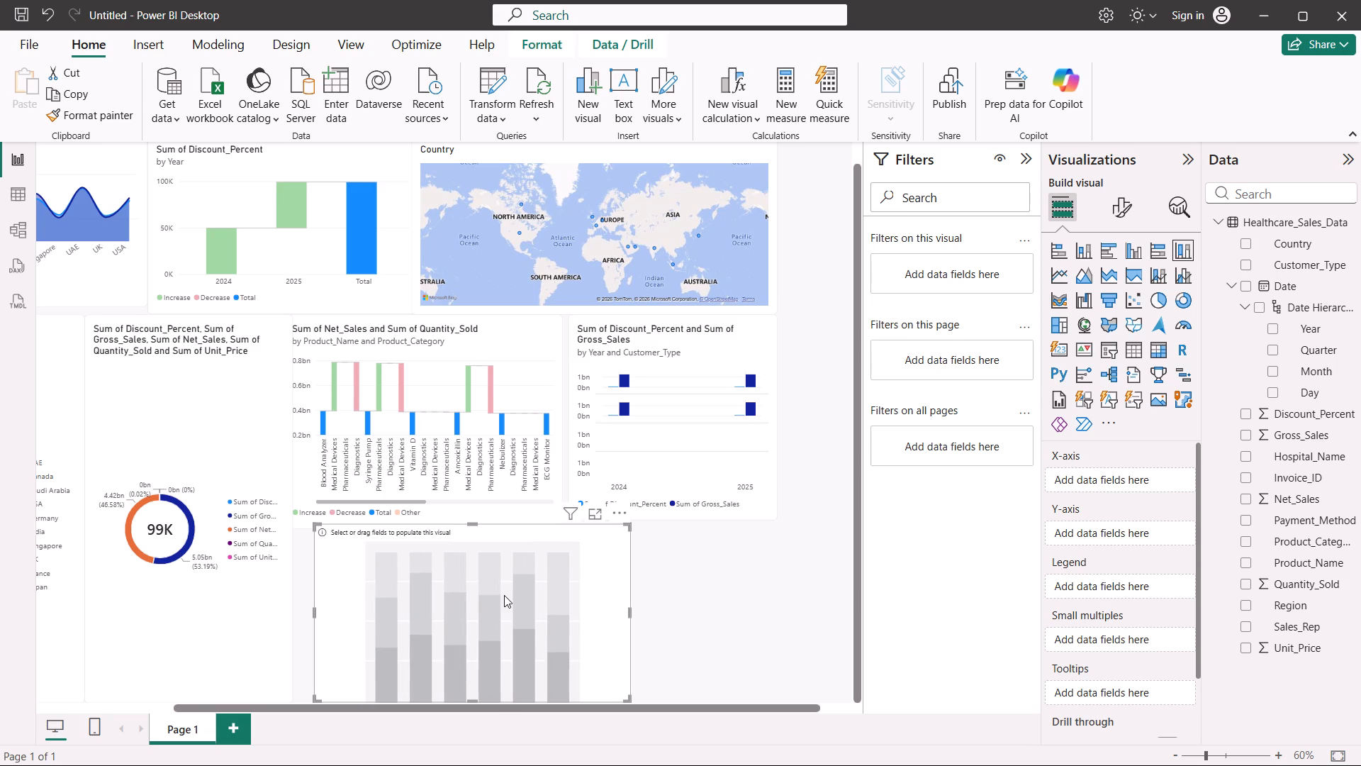
Extend the 100% stacked column chart's near edge to meet the donut chart, in line with the waterfall chart above.
scroll(504, 595, "down", 1)
scroll(674, 556, "down", 2)
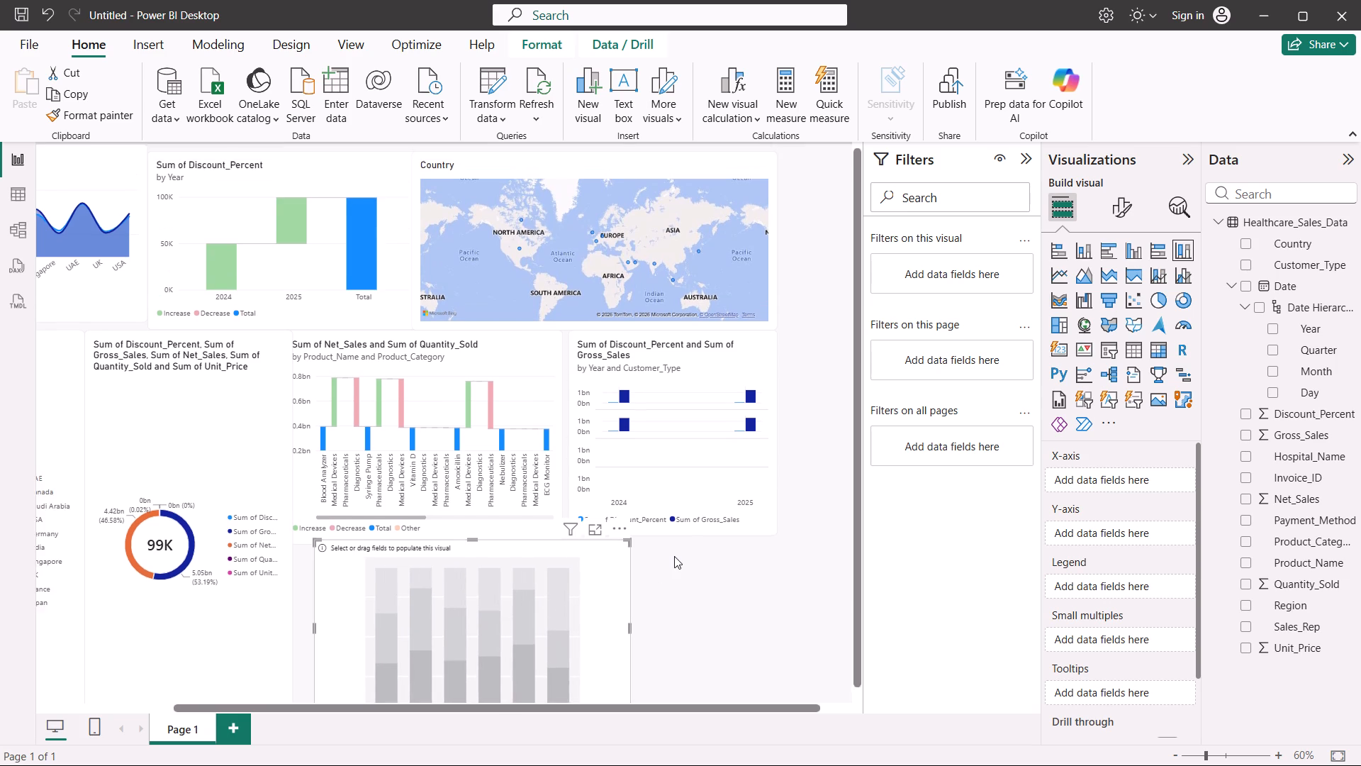
scroll(674, 556, "down", 1)
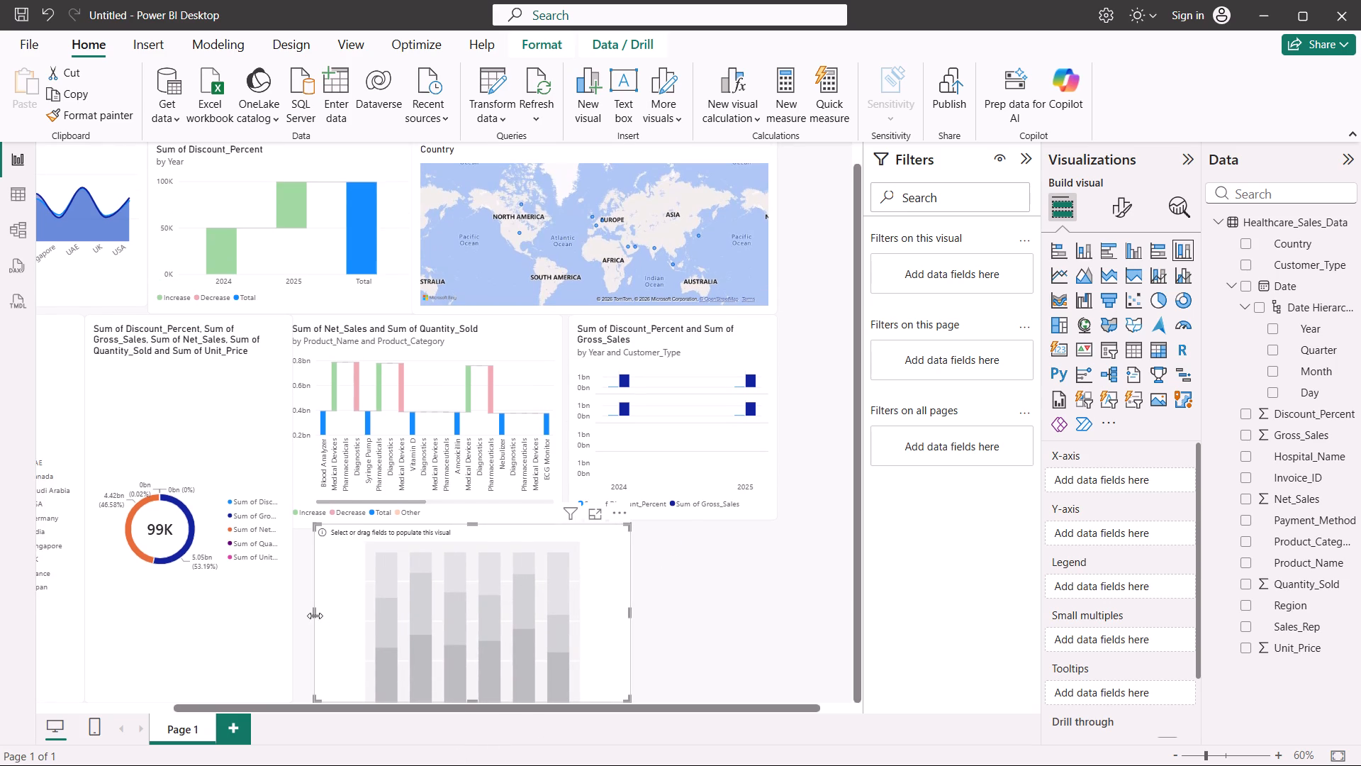
left_click_drag(315, 616, 290, 612)
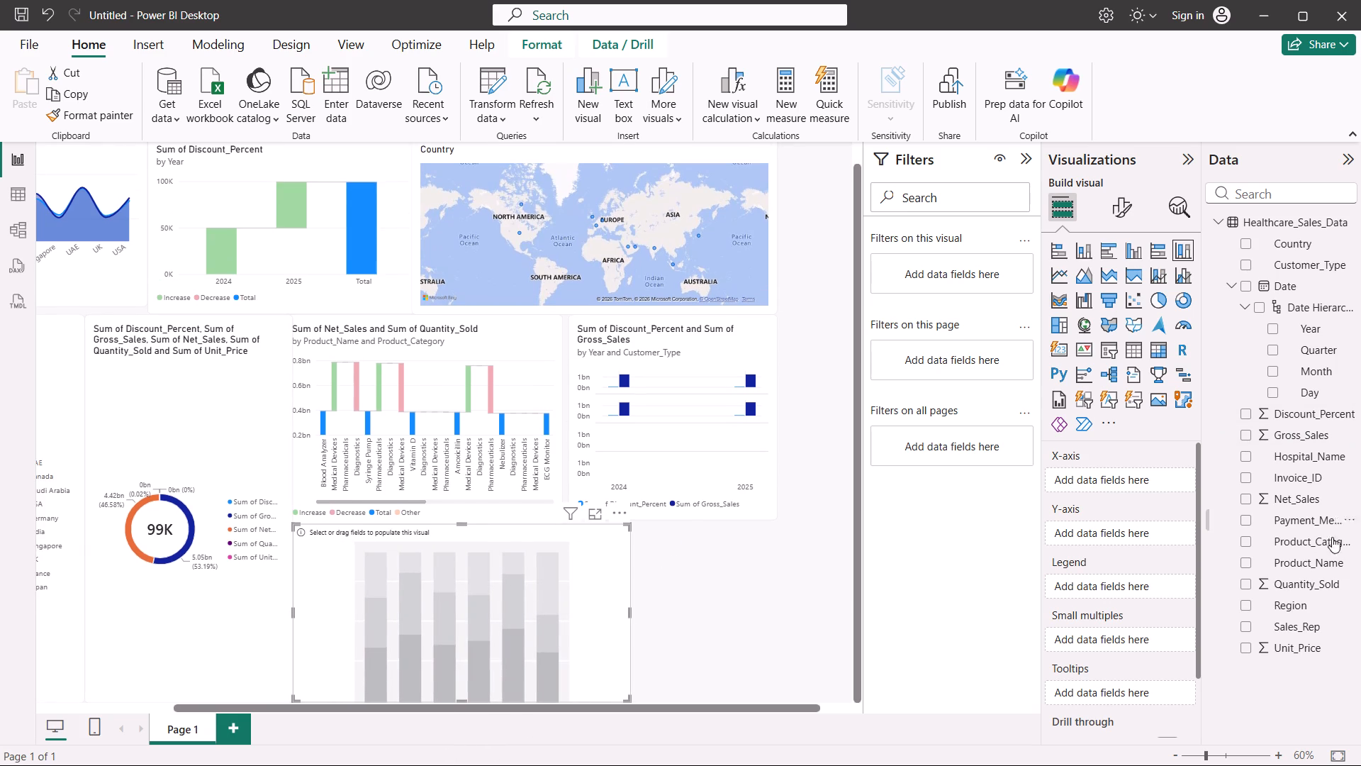
Add Payment_Method, Product_Category, Product_Name, Customer_Type and Invoice_ID to the 100% stacked column chart.
left_click(1243, 526)
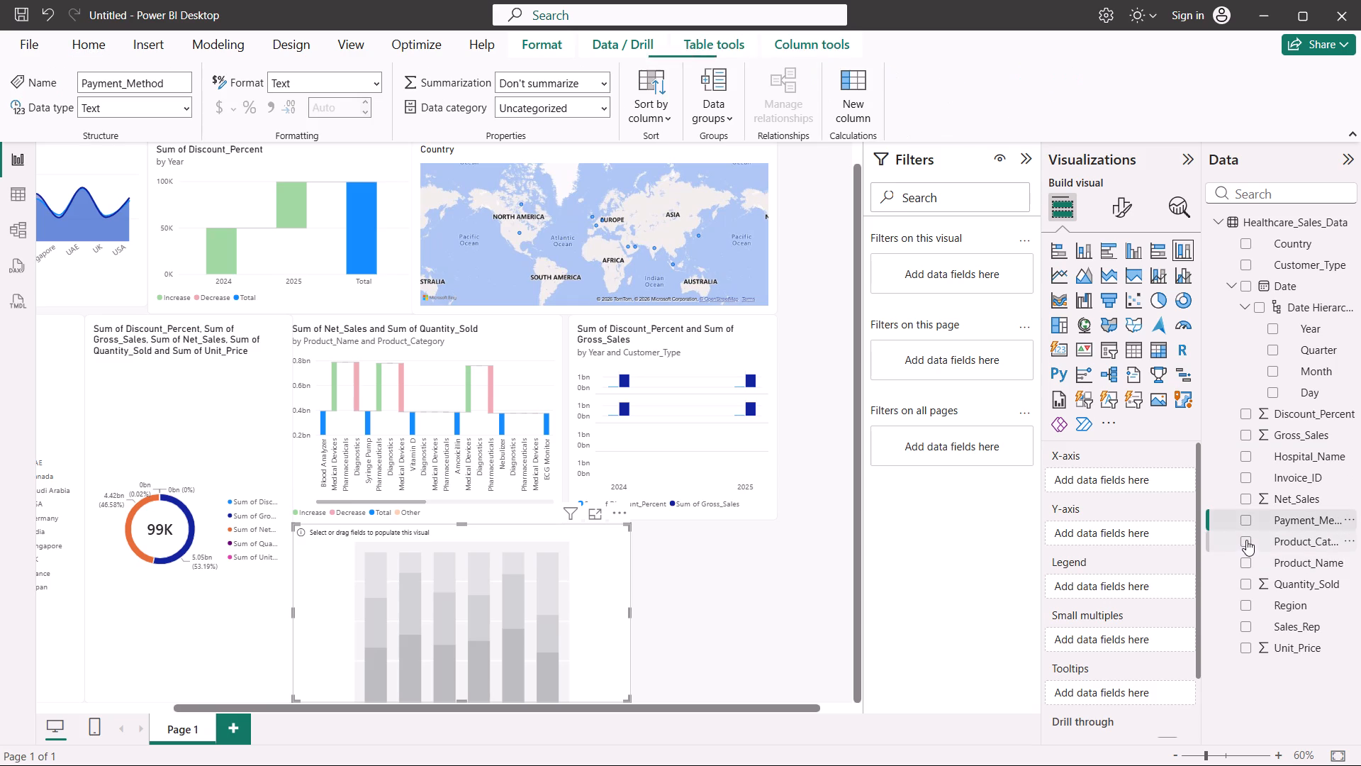
left_click(1246, 521)
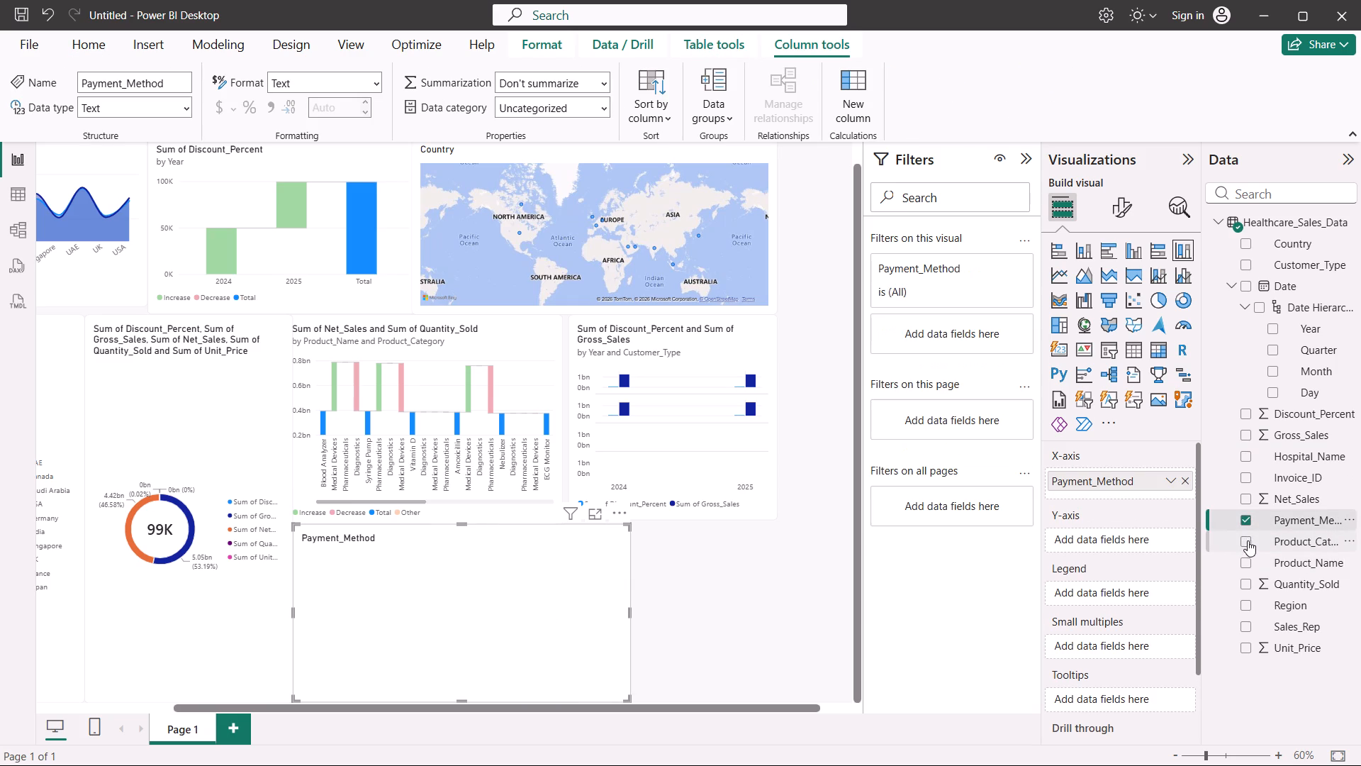
left_click(1247, 542)
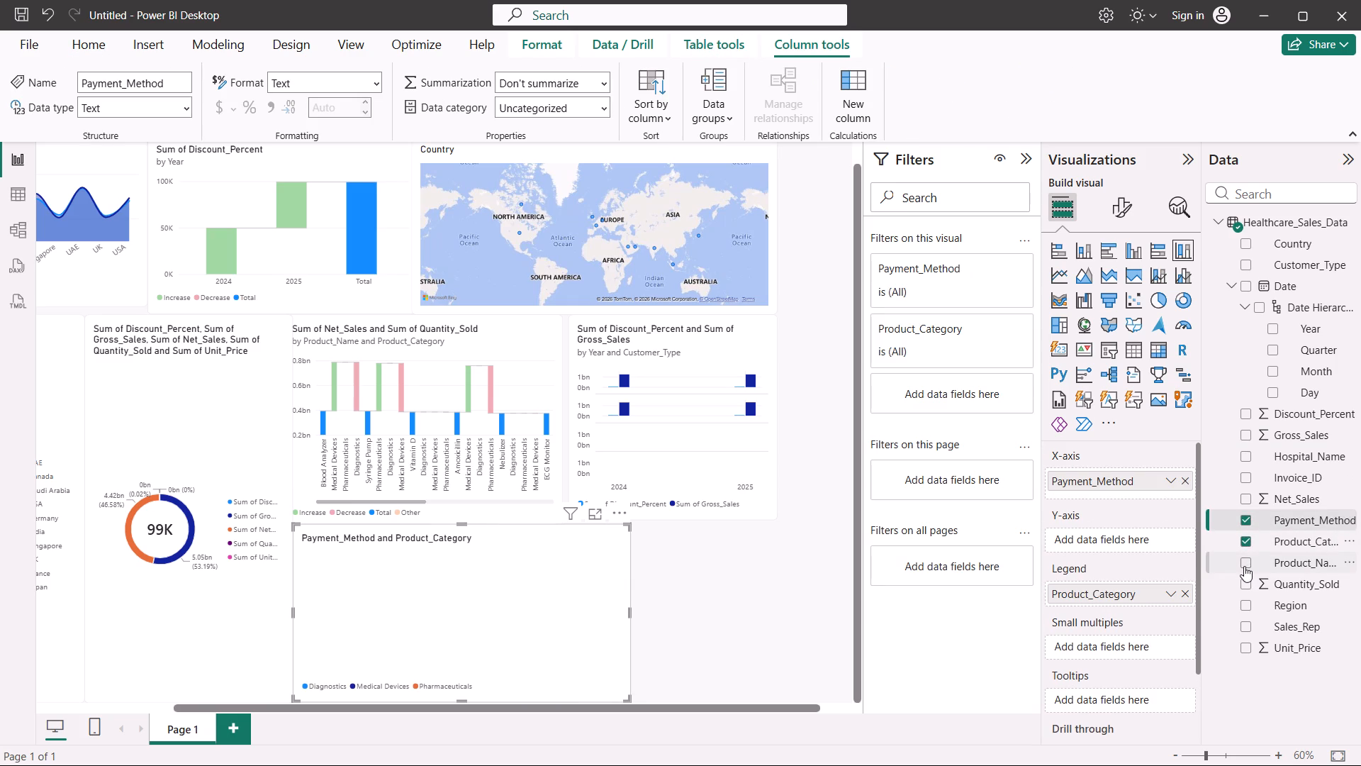
left_click(1244, 566)
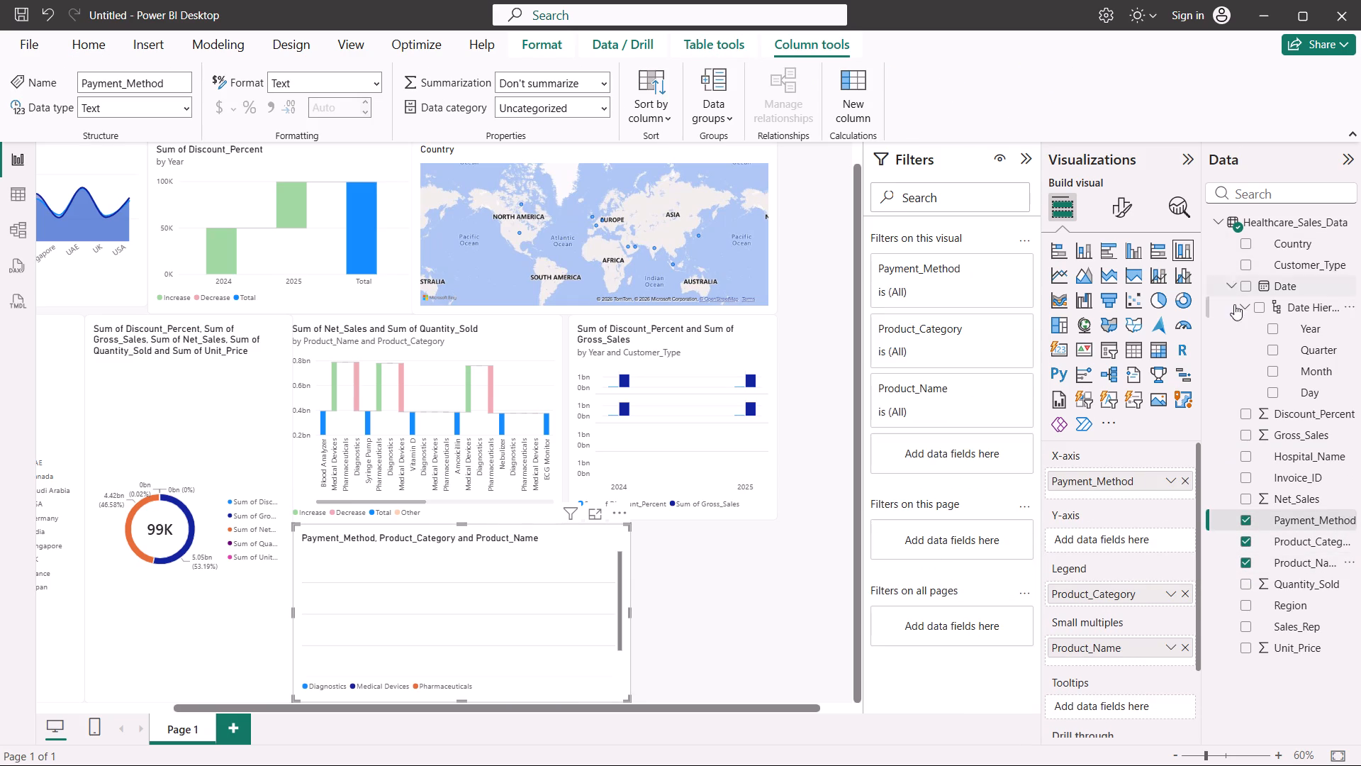
left_click(1240, 267)
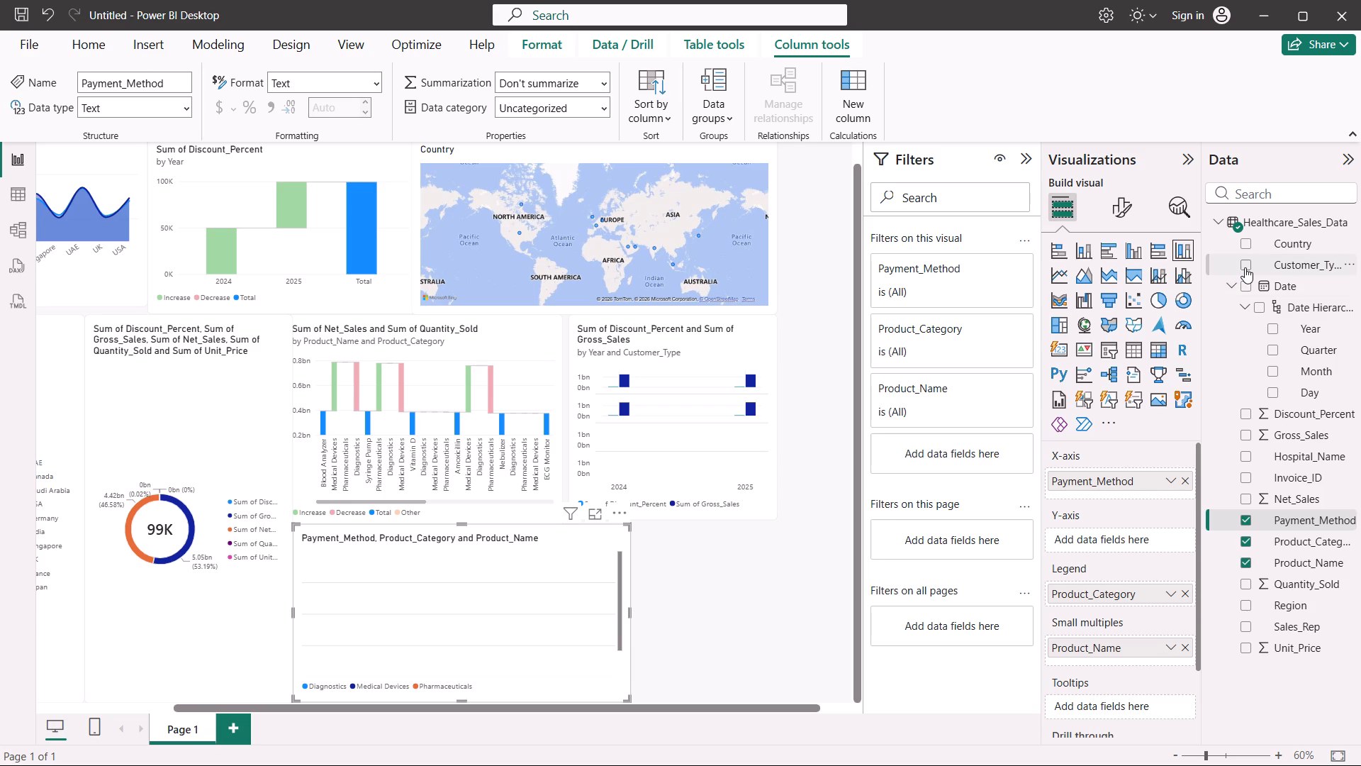
left_click(1245, 267)
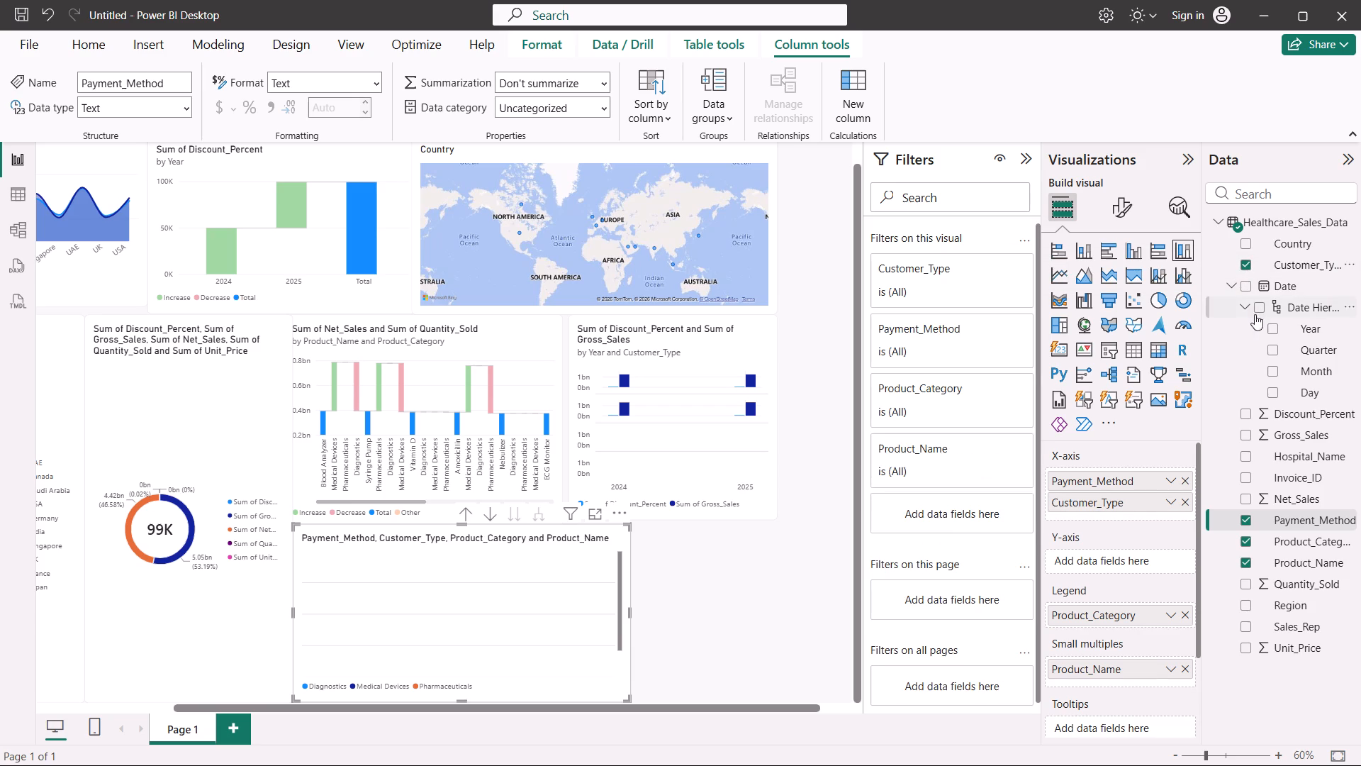
left_click(1244, 477)
Add the Discount_Percent and Gross_Sales sums to the 100% stacked column chart.
left_click(1245, 418)
left_click(1248, 440)
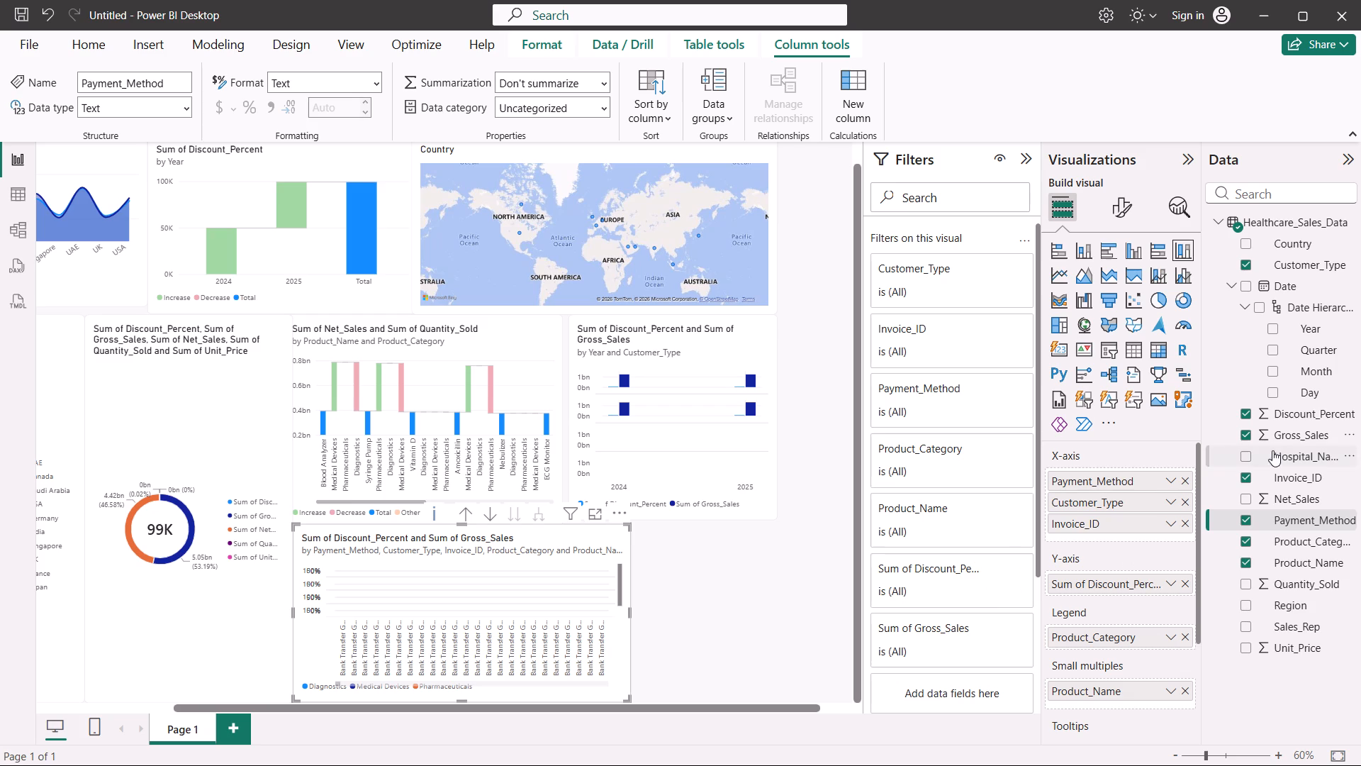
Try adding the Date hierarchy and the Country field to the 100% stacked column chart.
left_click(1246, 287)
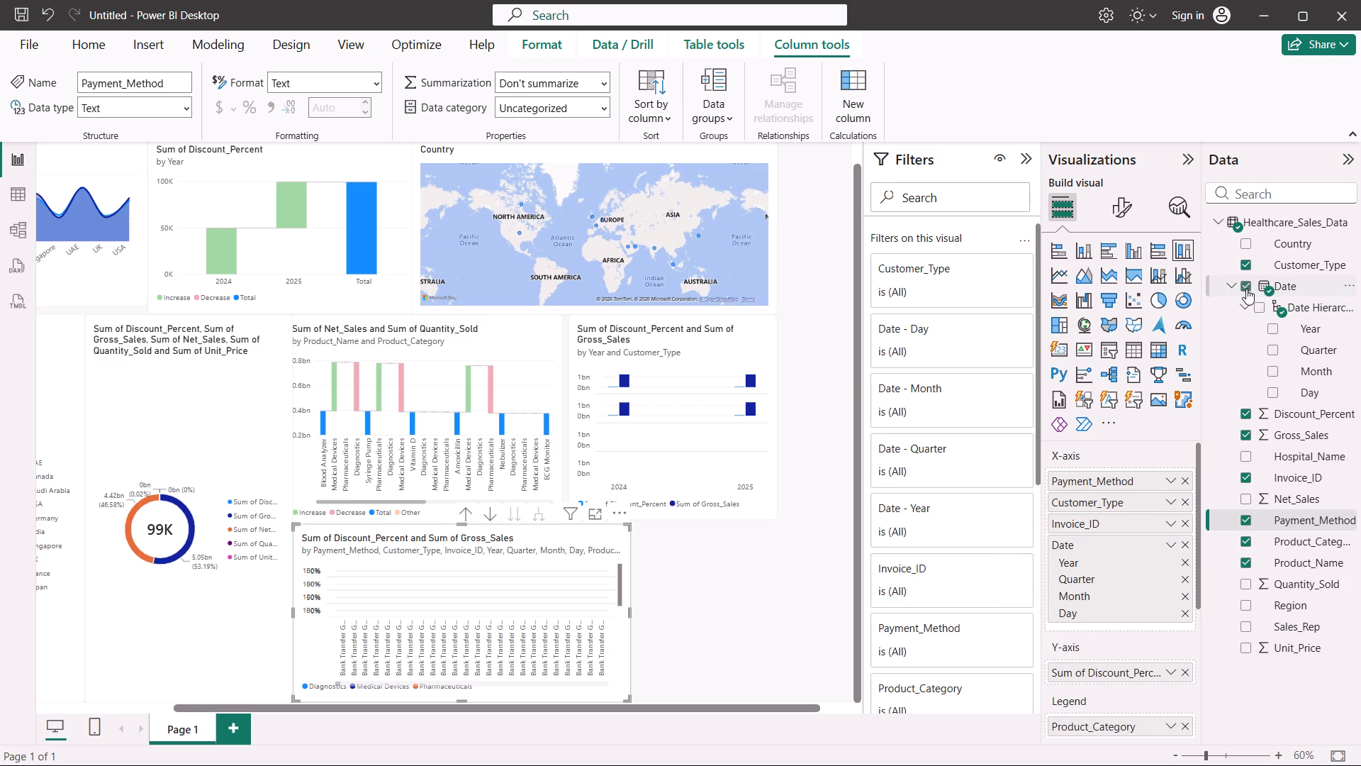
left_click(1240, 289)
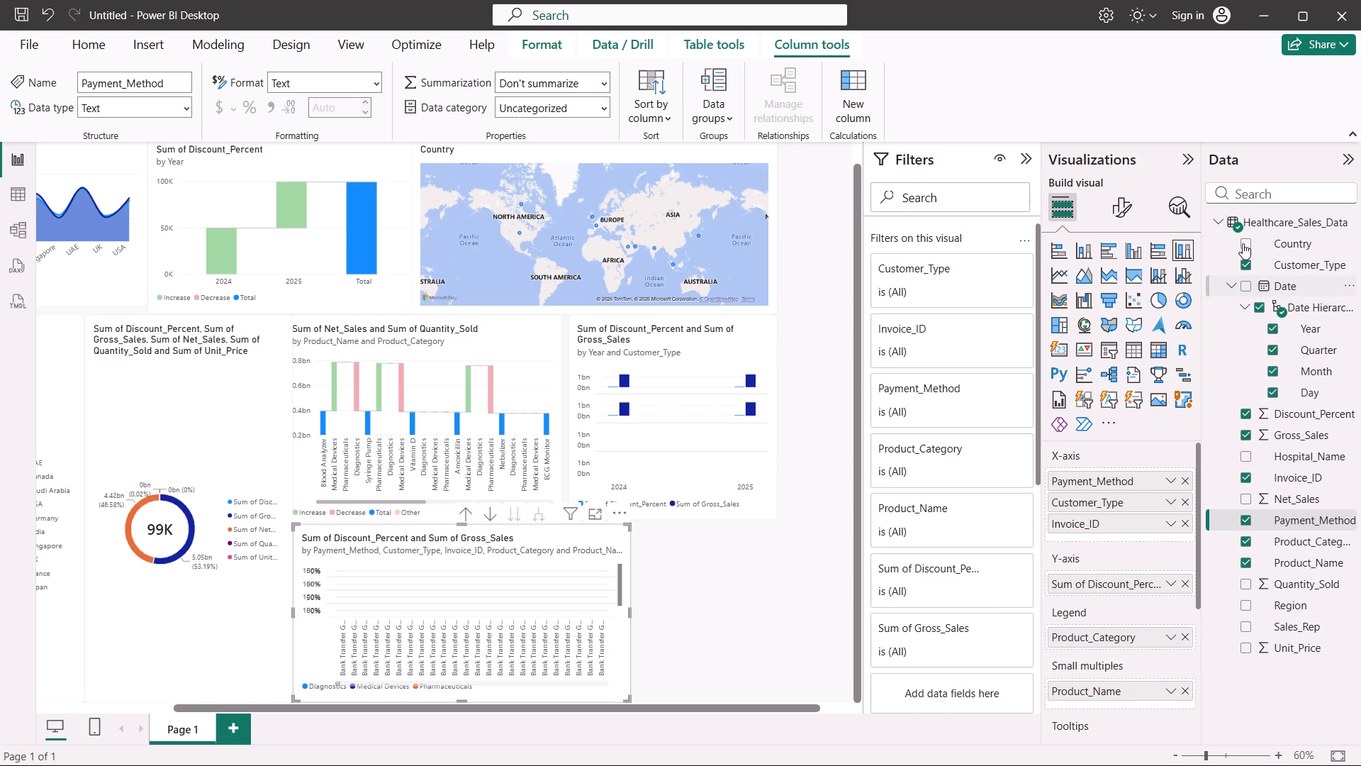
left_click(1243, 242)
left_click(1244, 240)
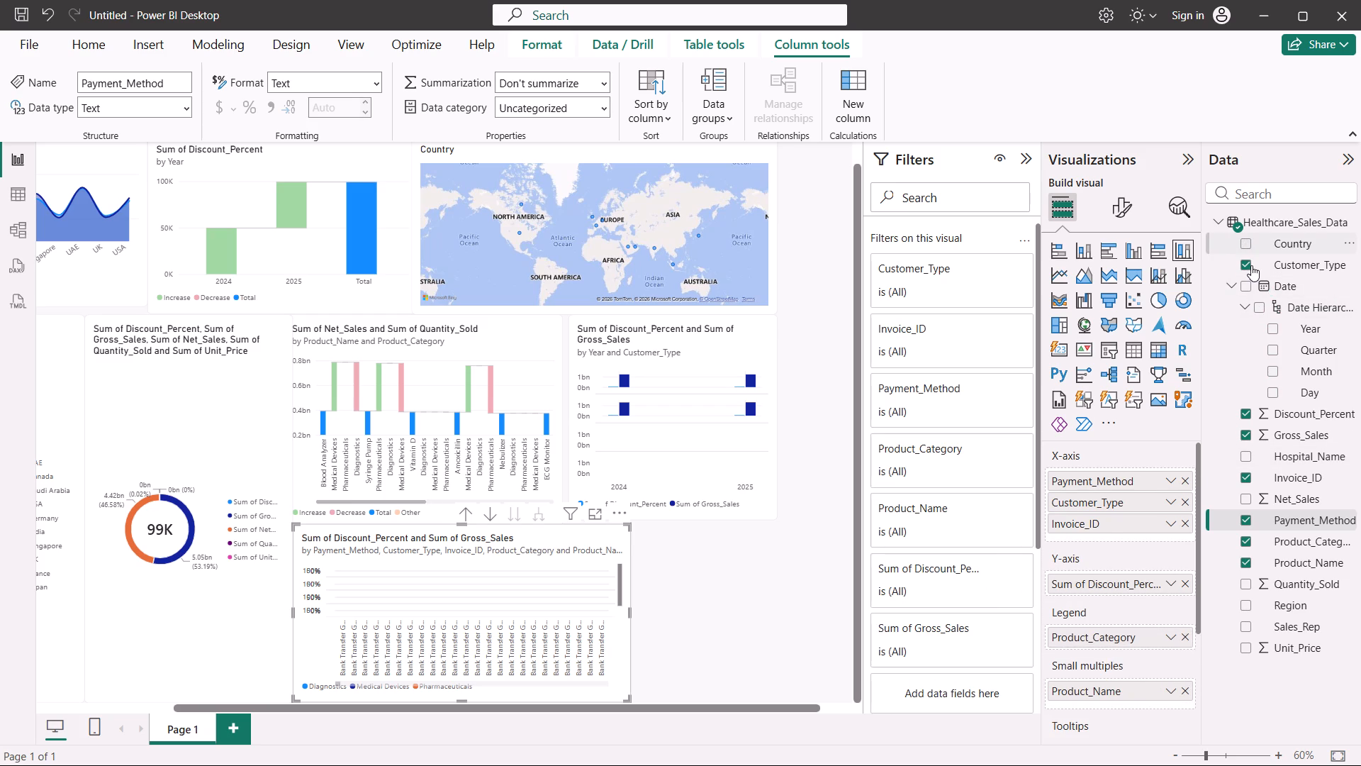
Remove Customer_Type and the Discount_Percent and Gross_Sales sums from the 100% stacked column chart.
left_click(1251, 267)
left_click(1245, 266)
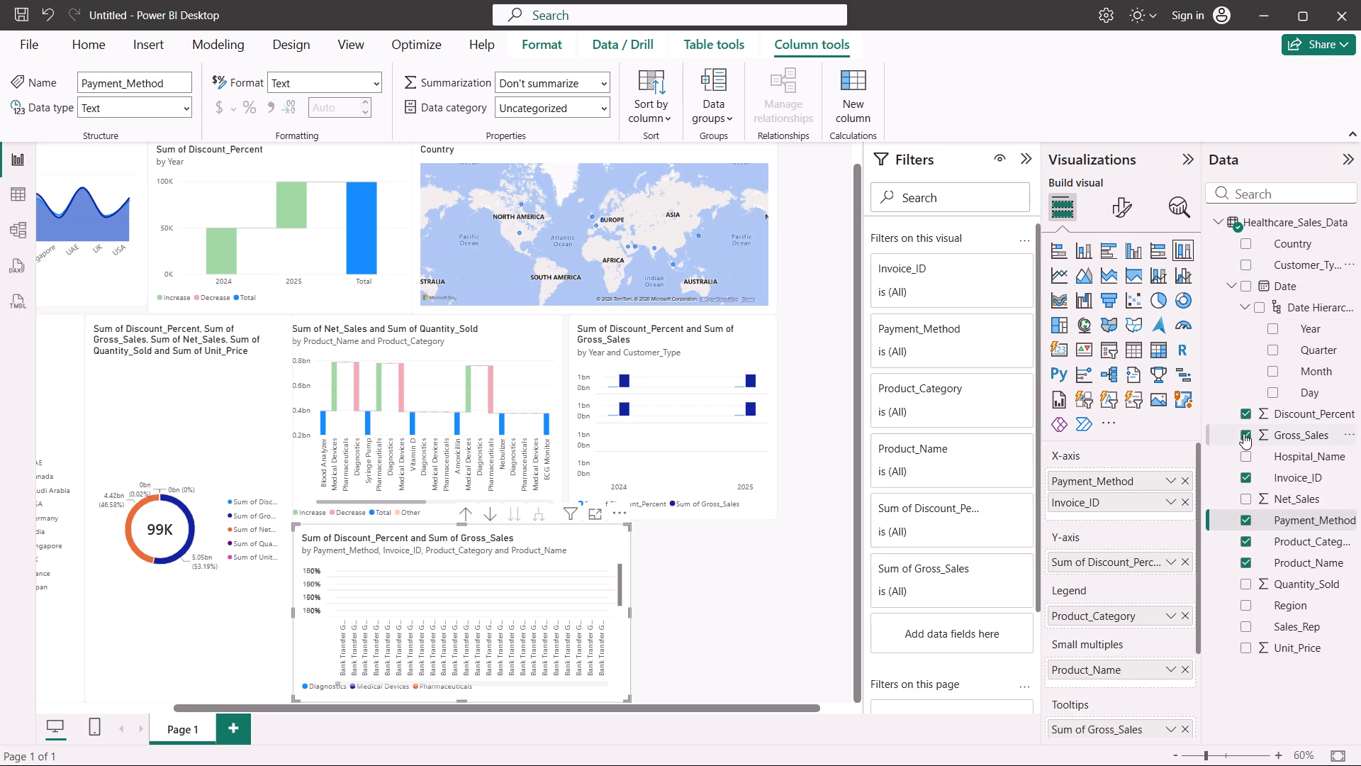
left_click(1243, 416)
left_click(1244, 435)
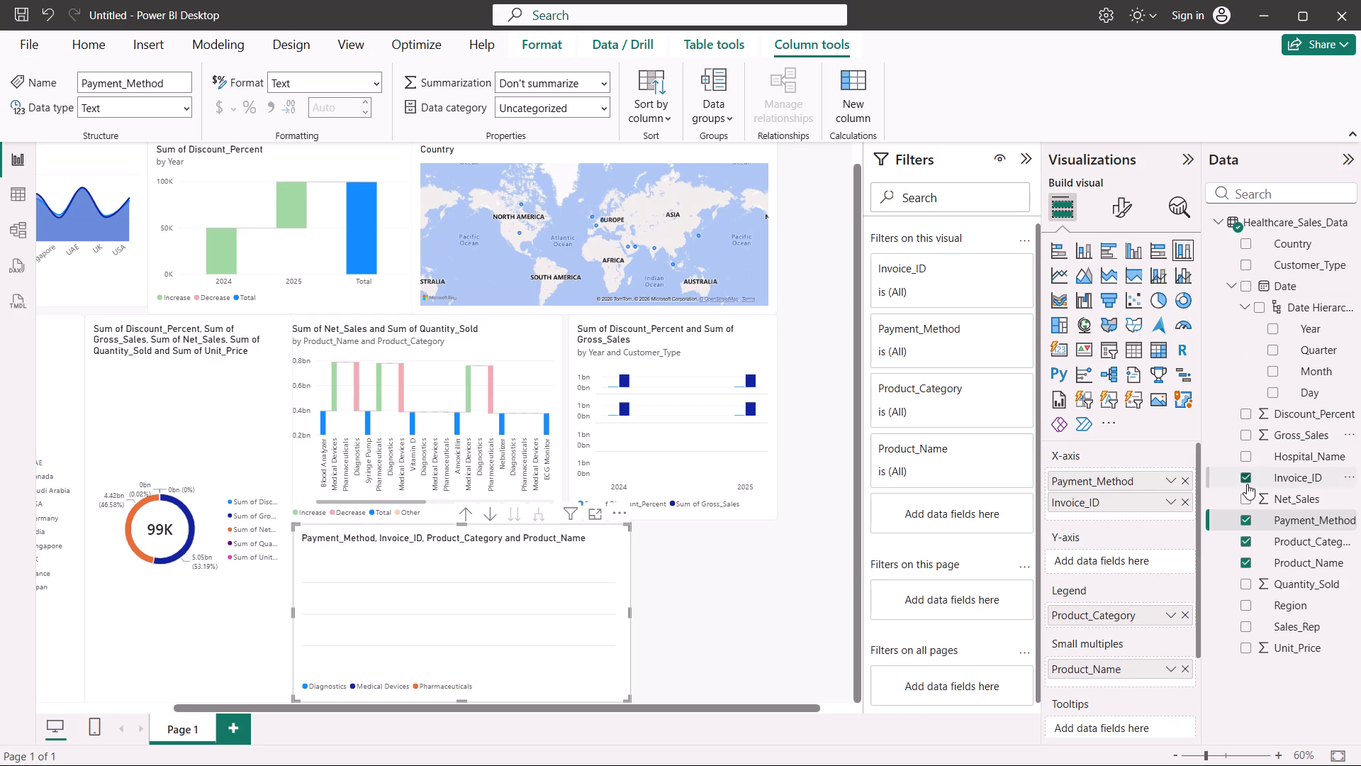
Delete the 100% stacked column chart below the waterfall chart.
left_click(558, 632)
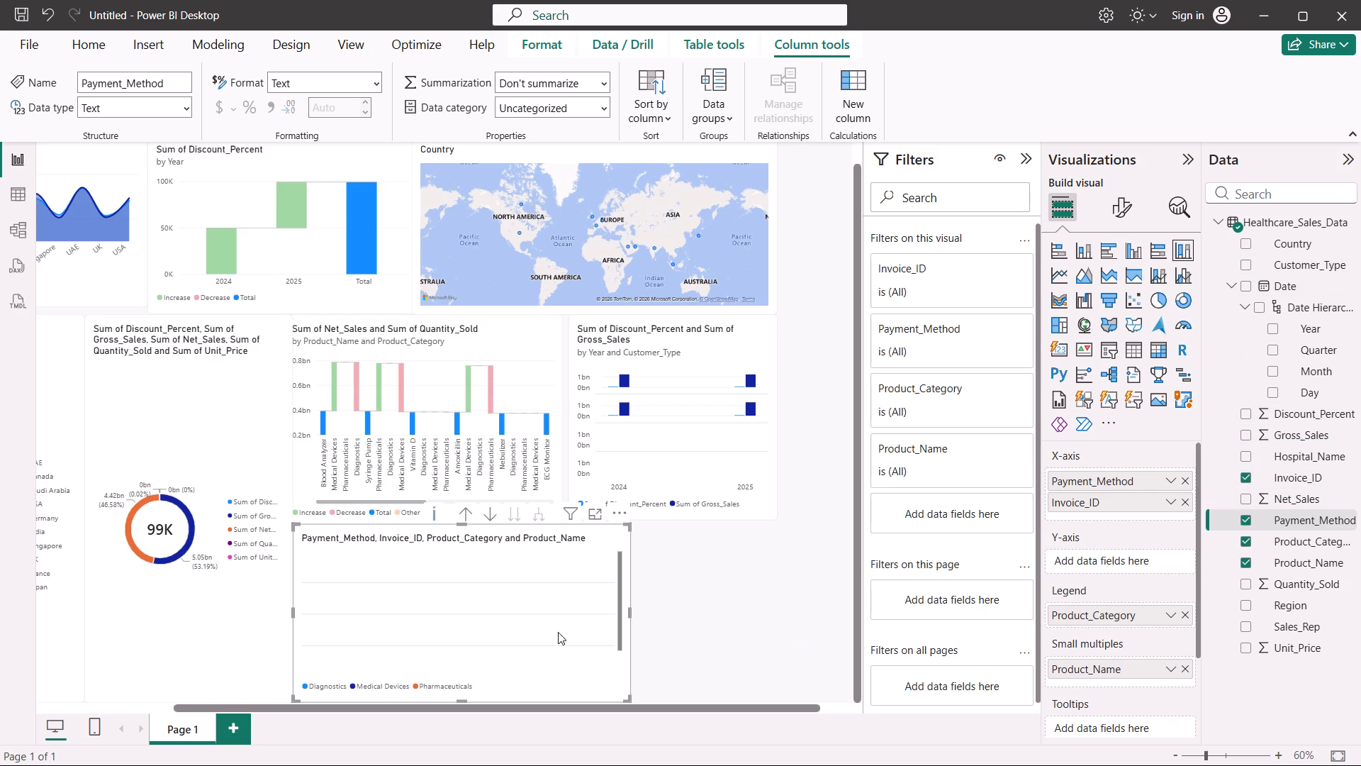
key("Delete")
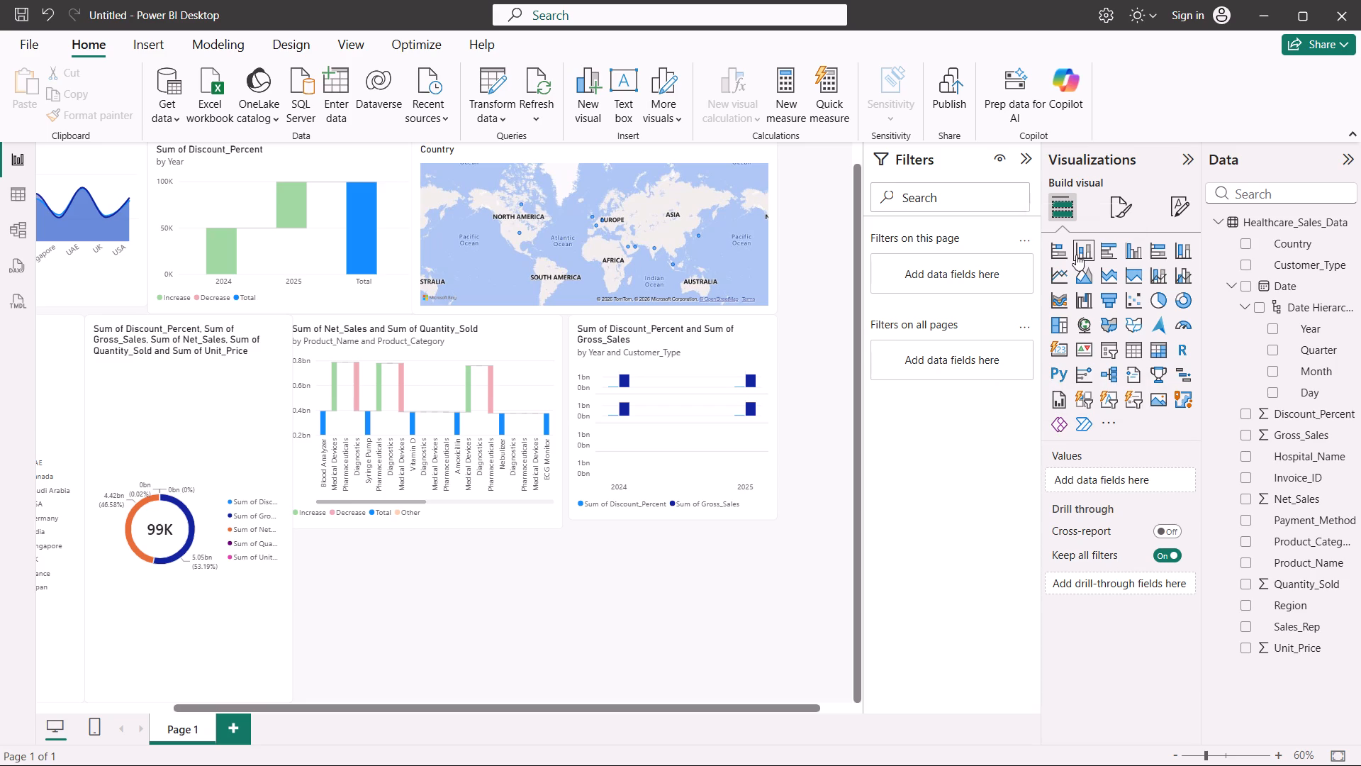
Insert a line chart and place it directly below the product waterfall chart, beside the donut chart.
left_click(1063, 281)
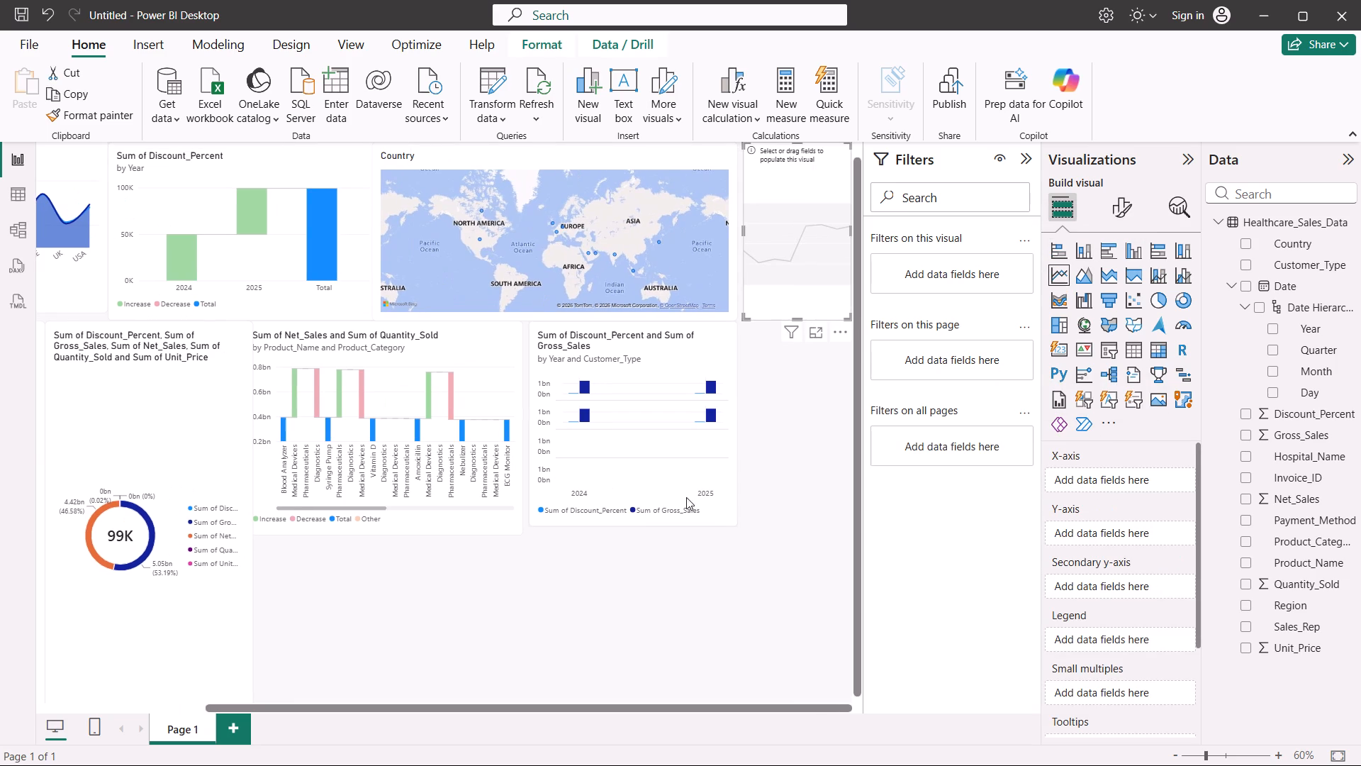
left_click_drag(791, 296, 378, 738)
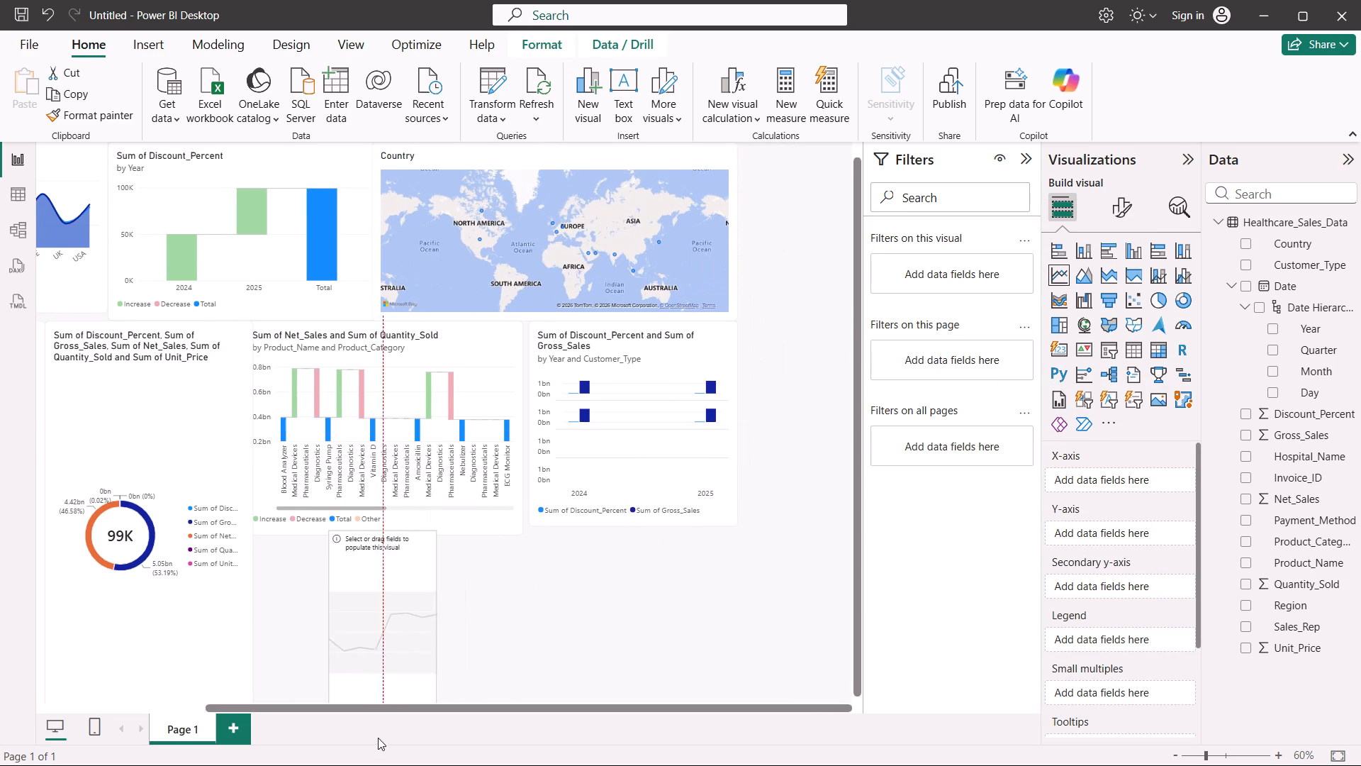
left_click_drag(378, 738, 310, 719)
scroll(430, 643, "down", 1)
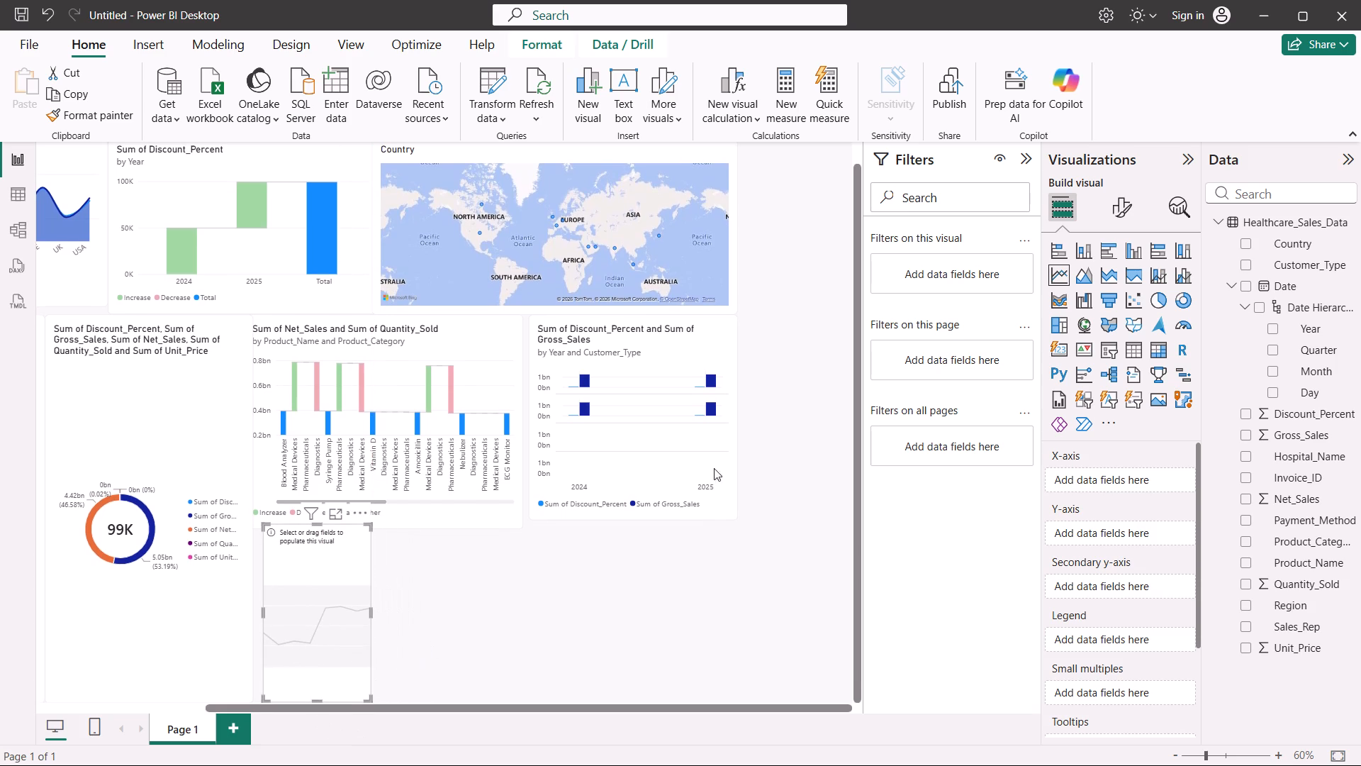
Add the Gross_Sales and Unit_Price sums to the line chart and widen it to nearly the waterfall chart's width.
left_click(1250, 433)
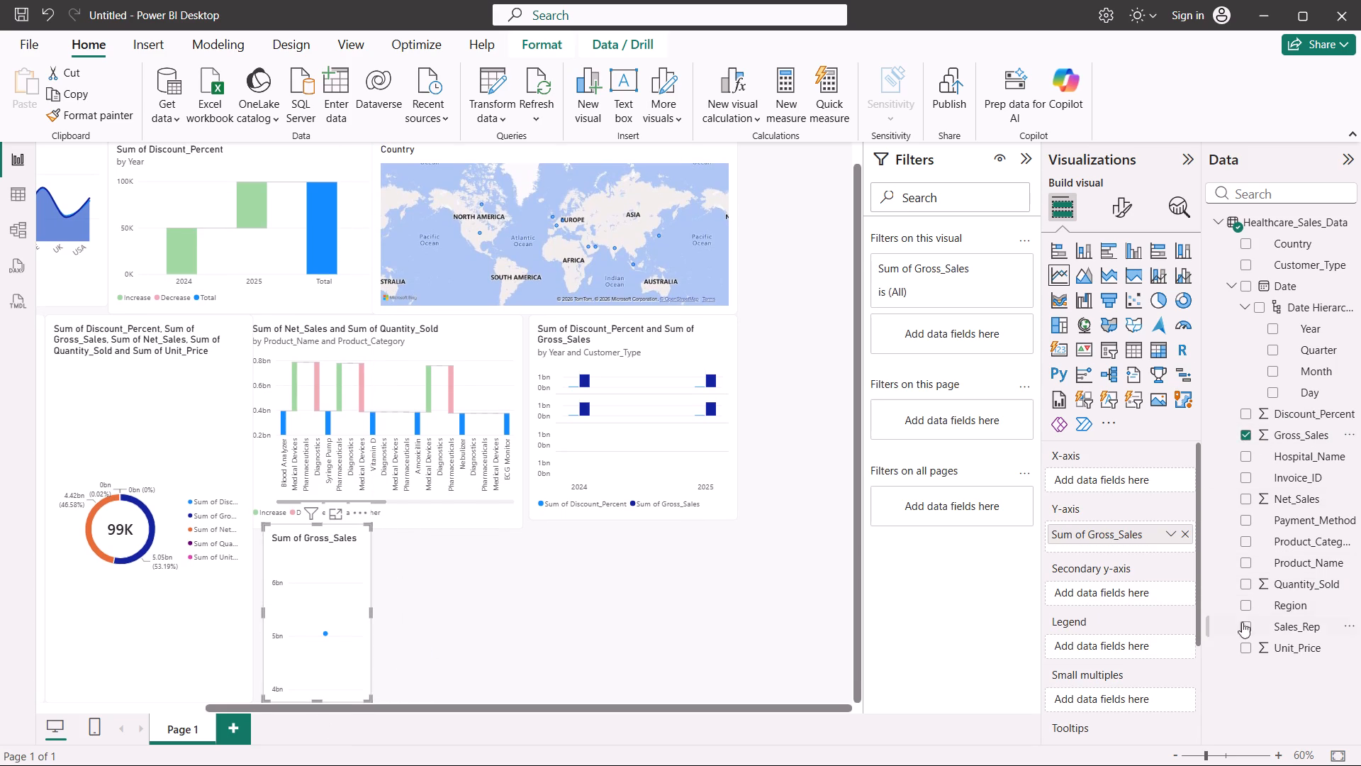
left_click(1245, 641)
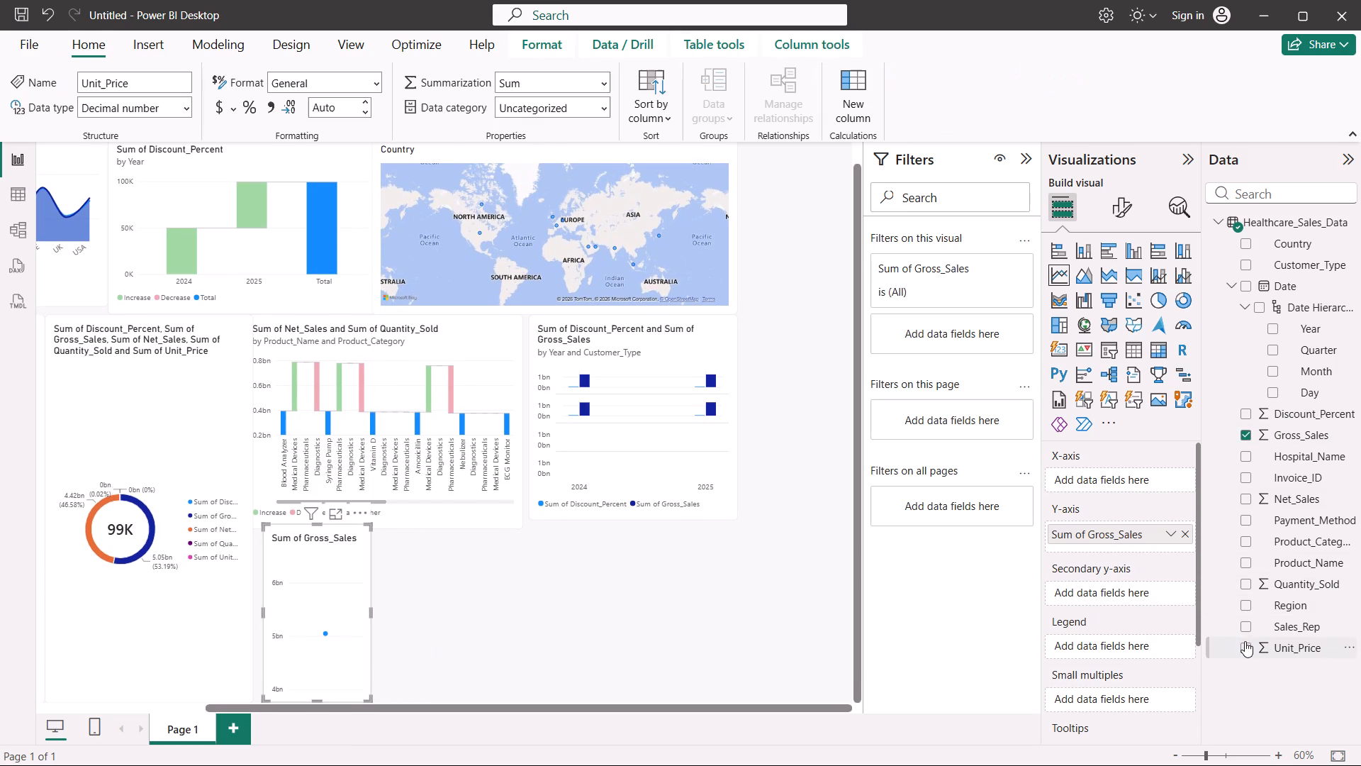
left_click(1247, 650)
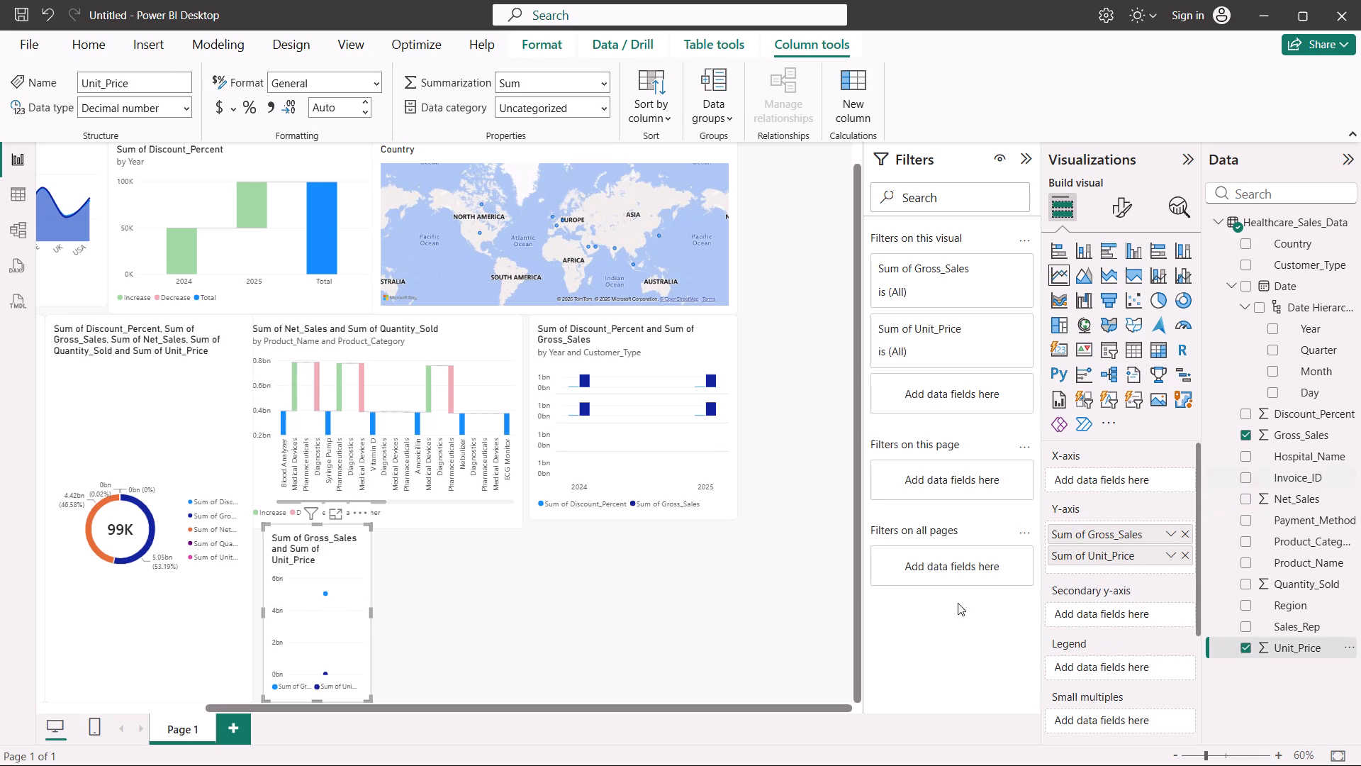
left_click_drag(369, 614, 441, 611)
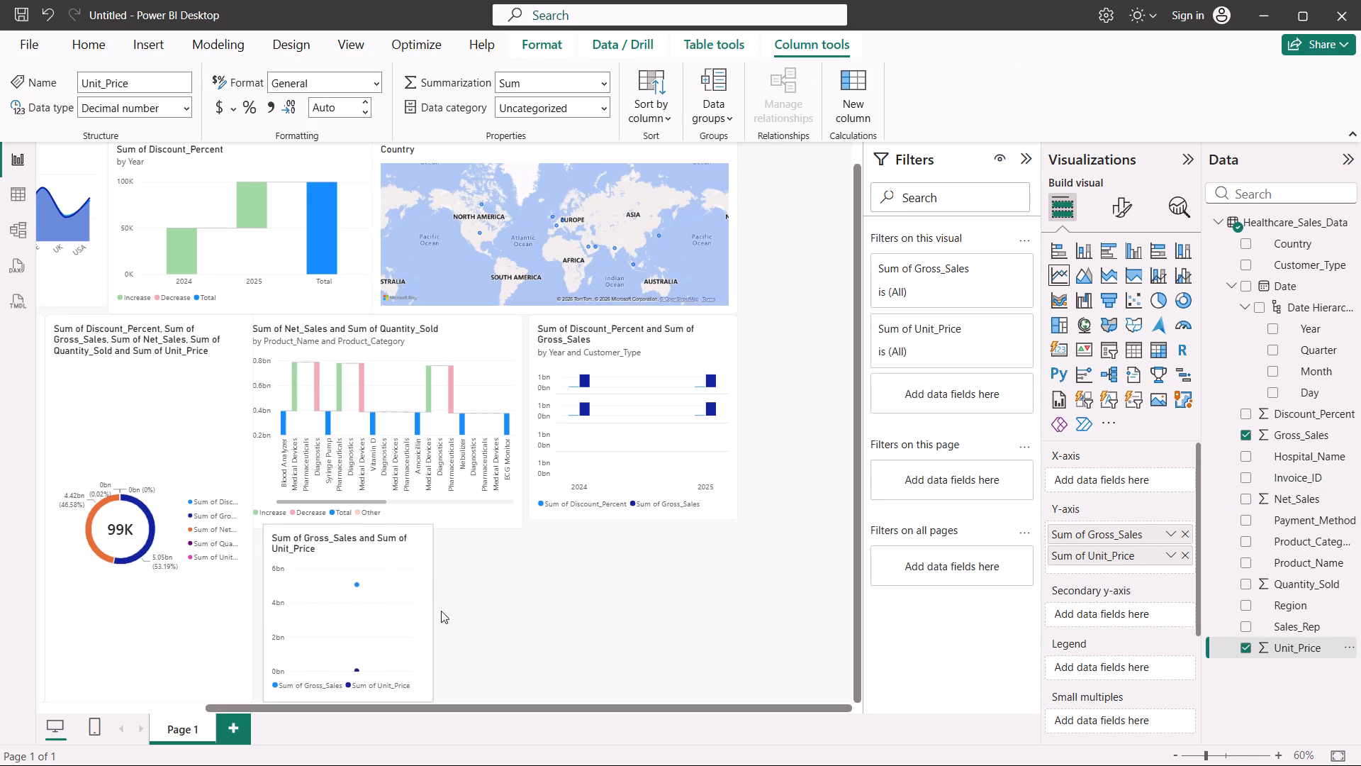
left_click_drag(441, 611, 507, 608)
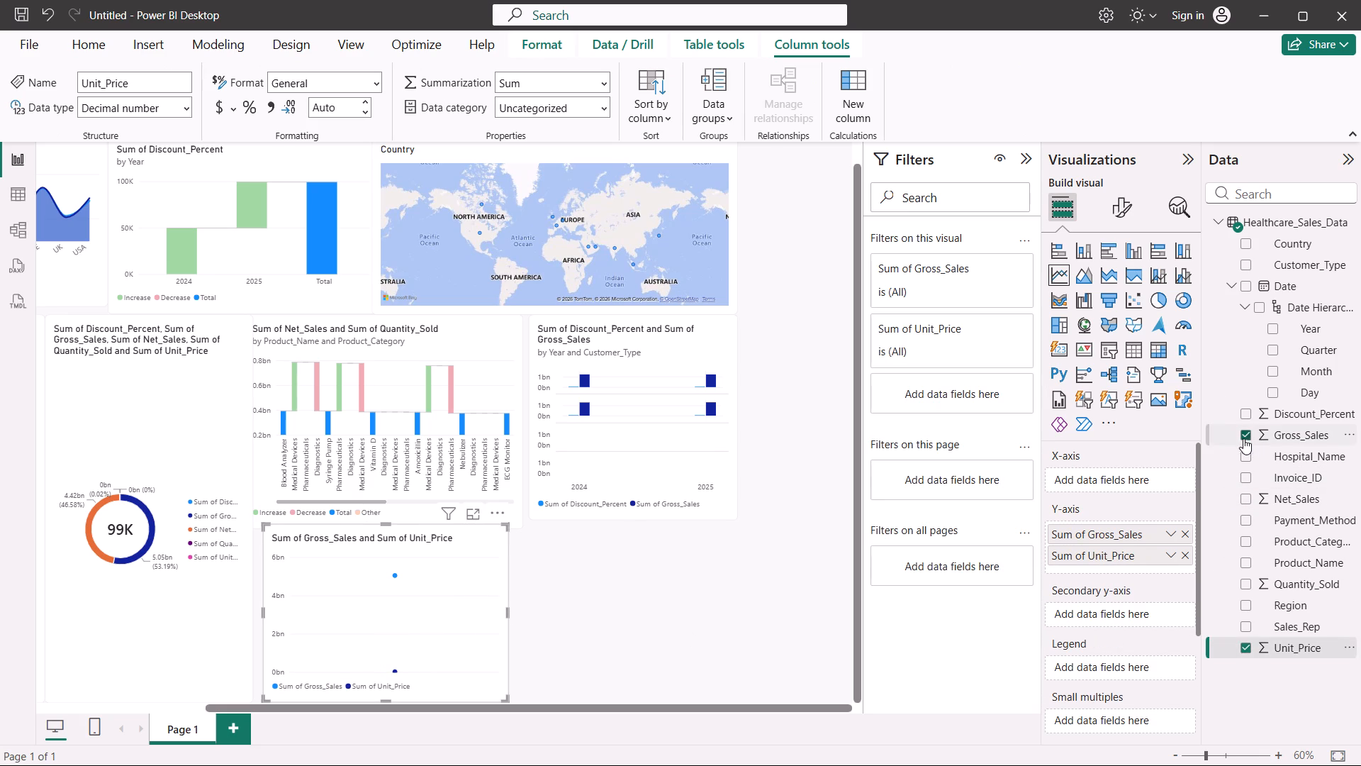
Add the Net_Sales sum and the Date hierarchy to the line chart, and widen it slightly past the waterfall chart's far edge.
left_click(1249, 496)
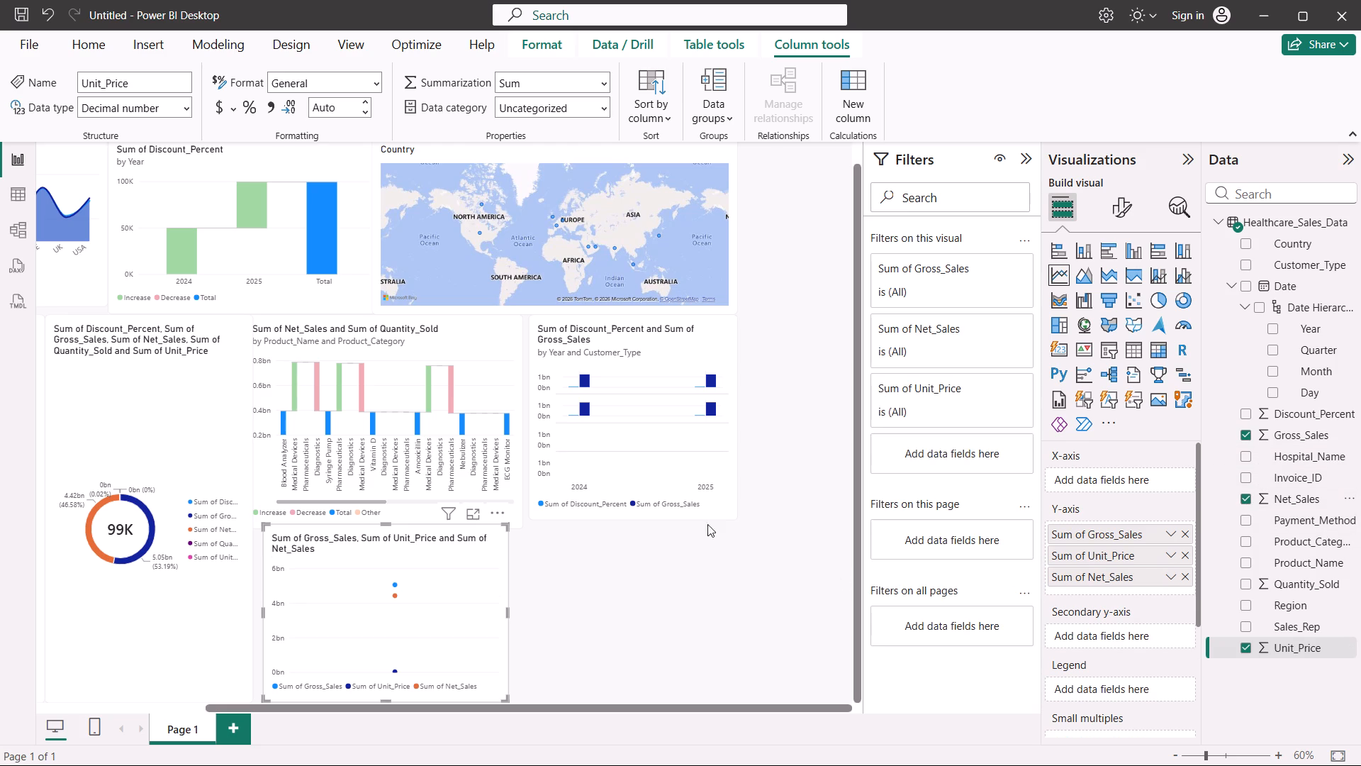
left_click(1241, 288)
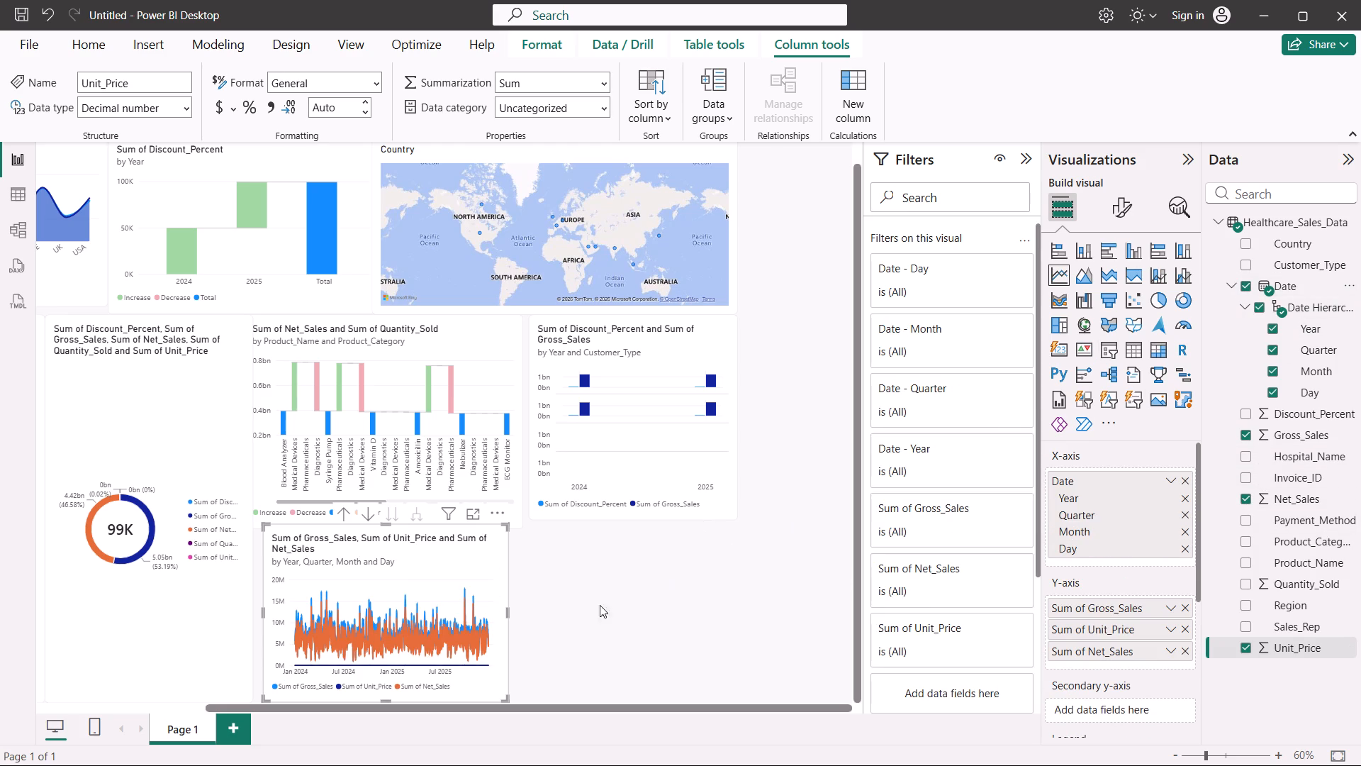
left_click(505, 614)
left_click(505, 614)
left_click_drag(508, 611, 539, 609)
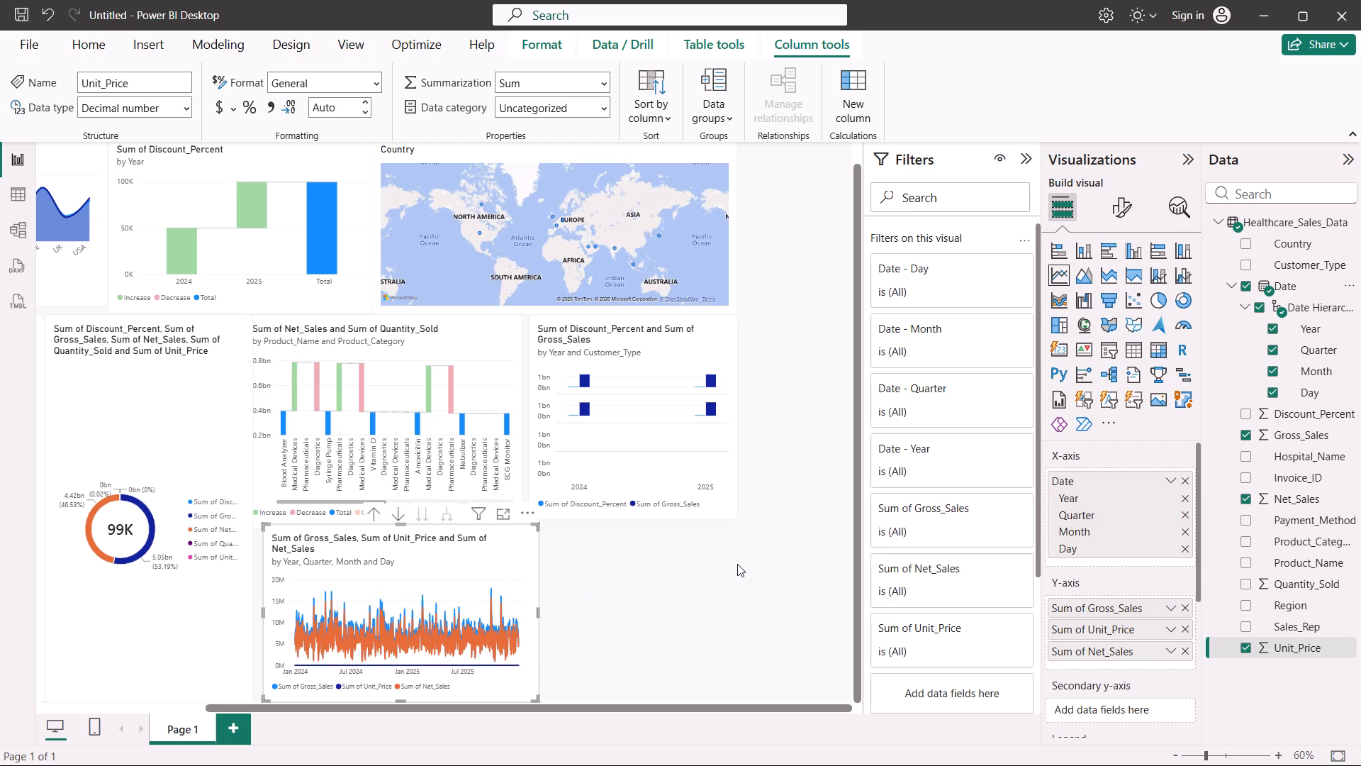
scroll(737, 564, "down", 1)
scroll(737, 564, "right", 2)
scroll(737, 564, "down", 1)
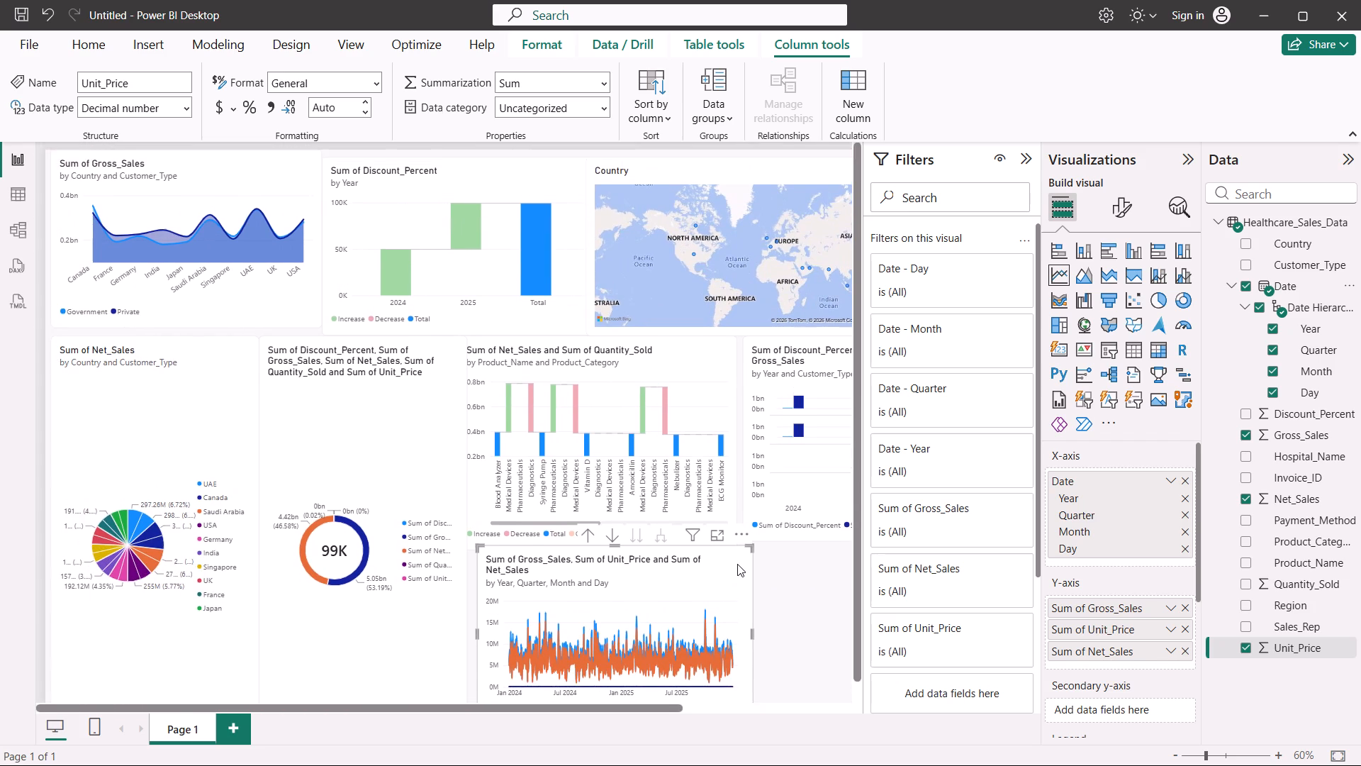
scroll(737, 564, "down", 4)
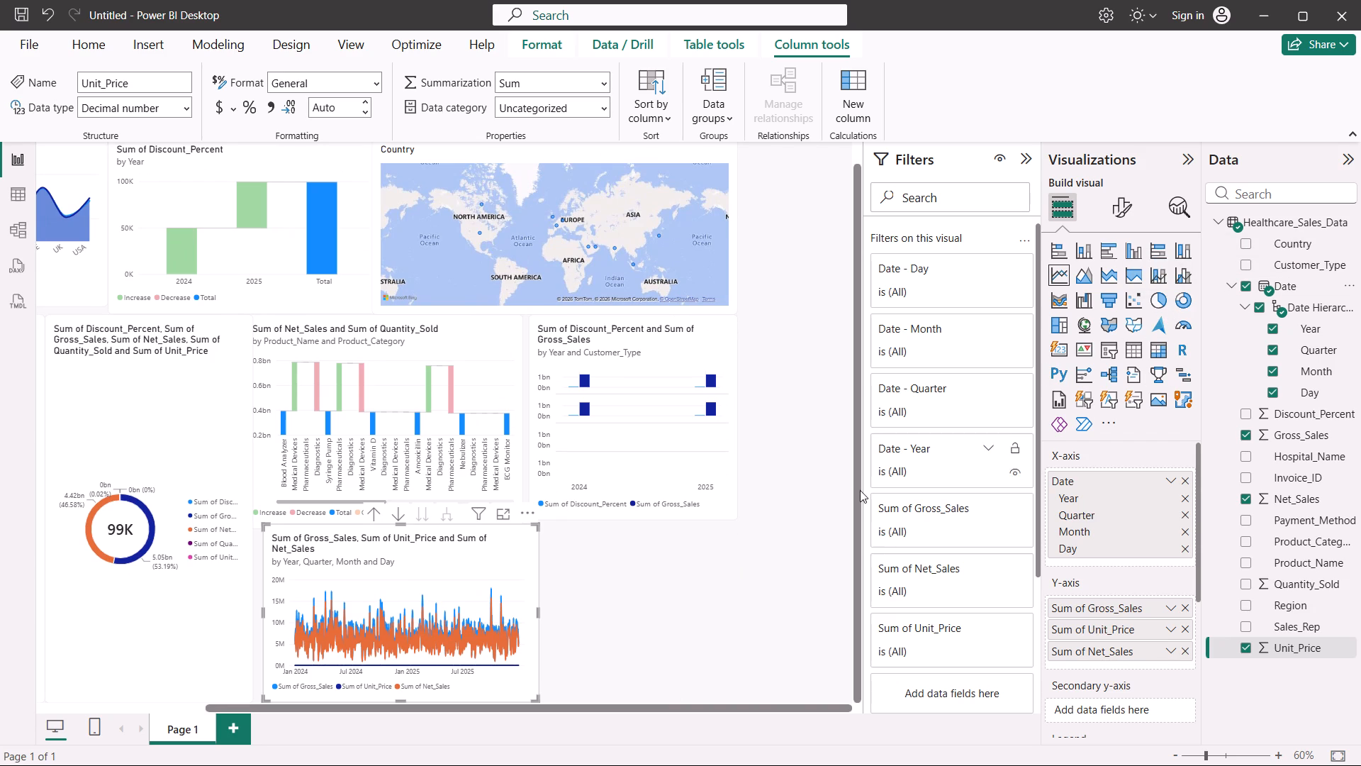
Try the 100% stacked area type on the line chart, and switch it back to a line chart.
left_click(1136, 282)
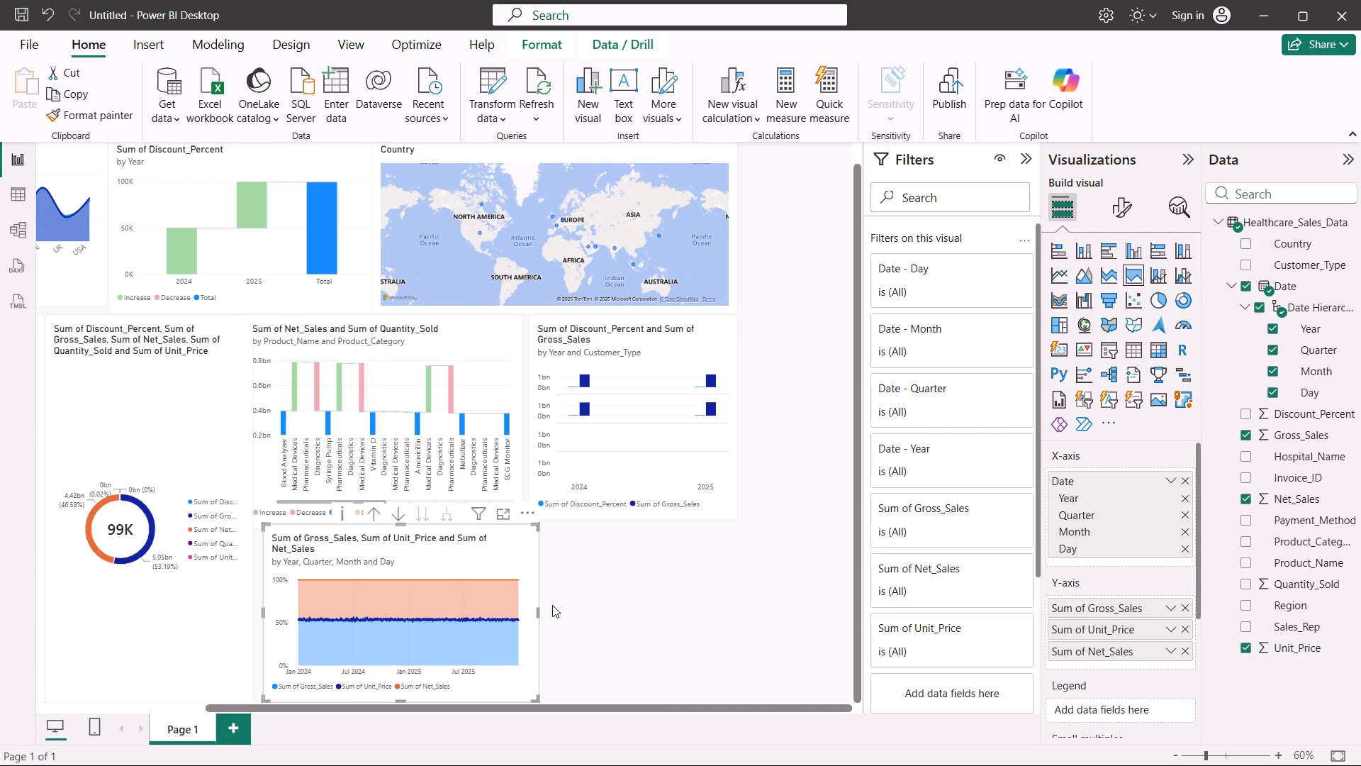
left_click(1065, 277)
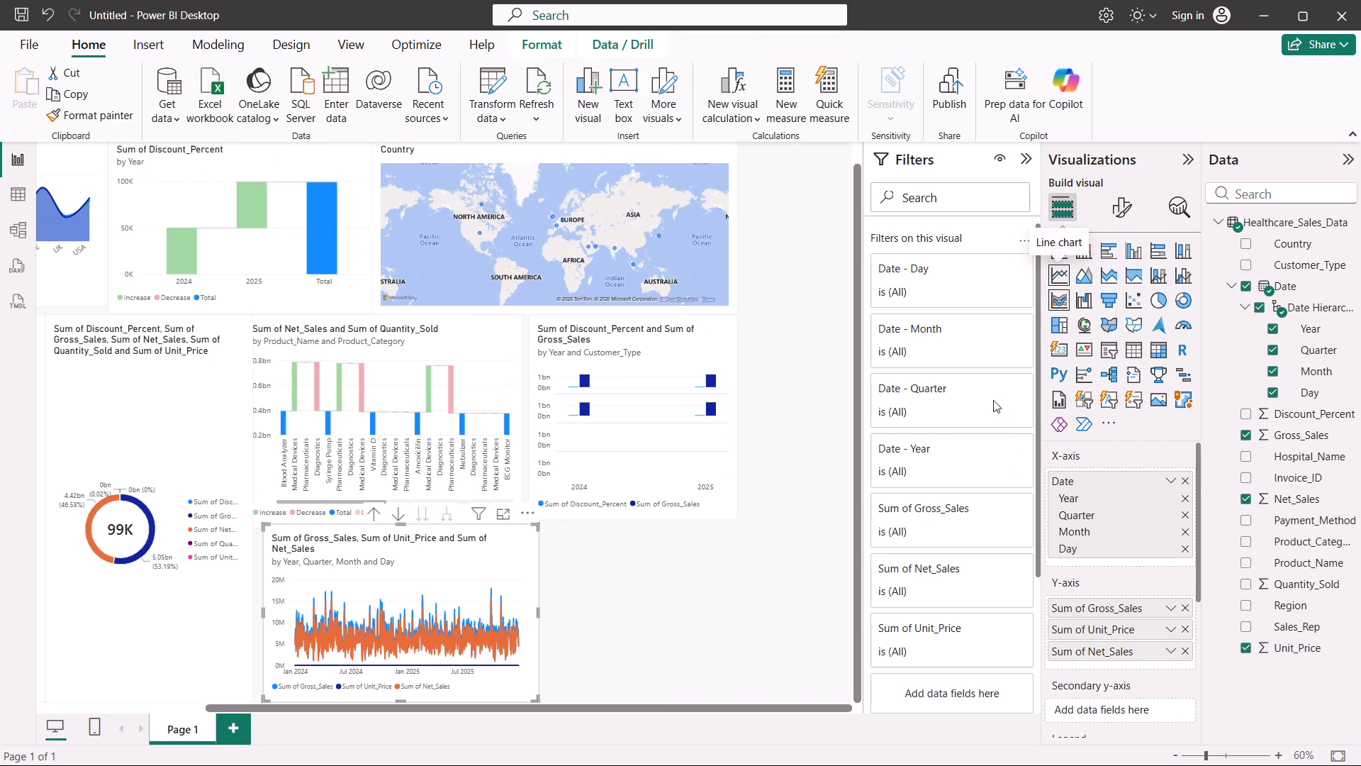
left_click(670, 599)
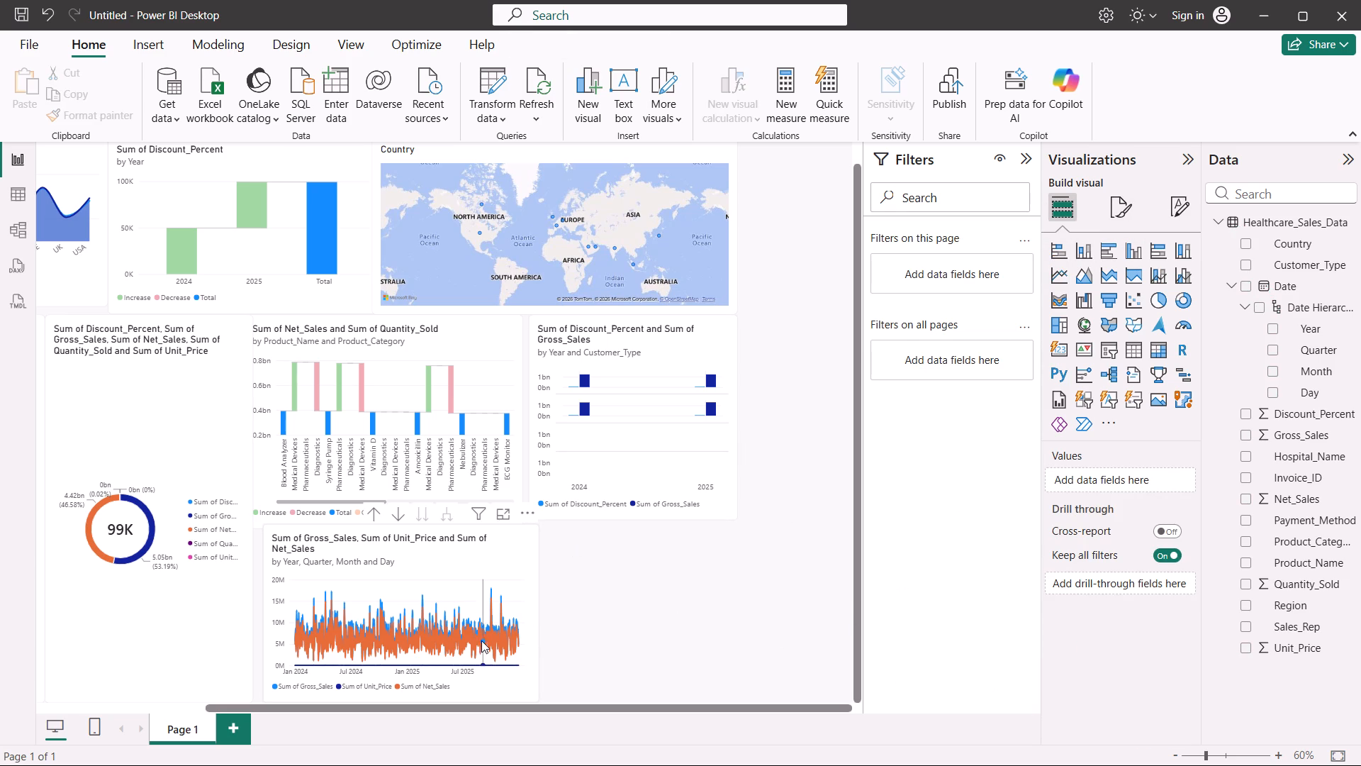
Cross-filter the report page by selecting several 2025 data points on the line chart.
left_click(460, 642)
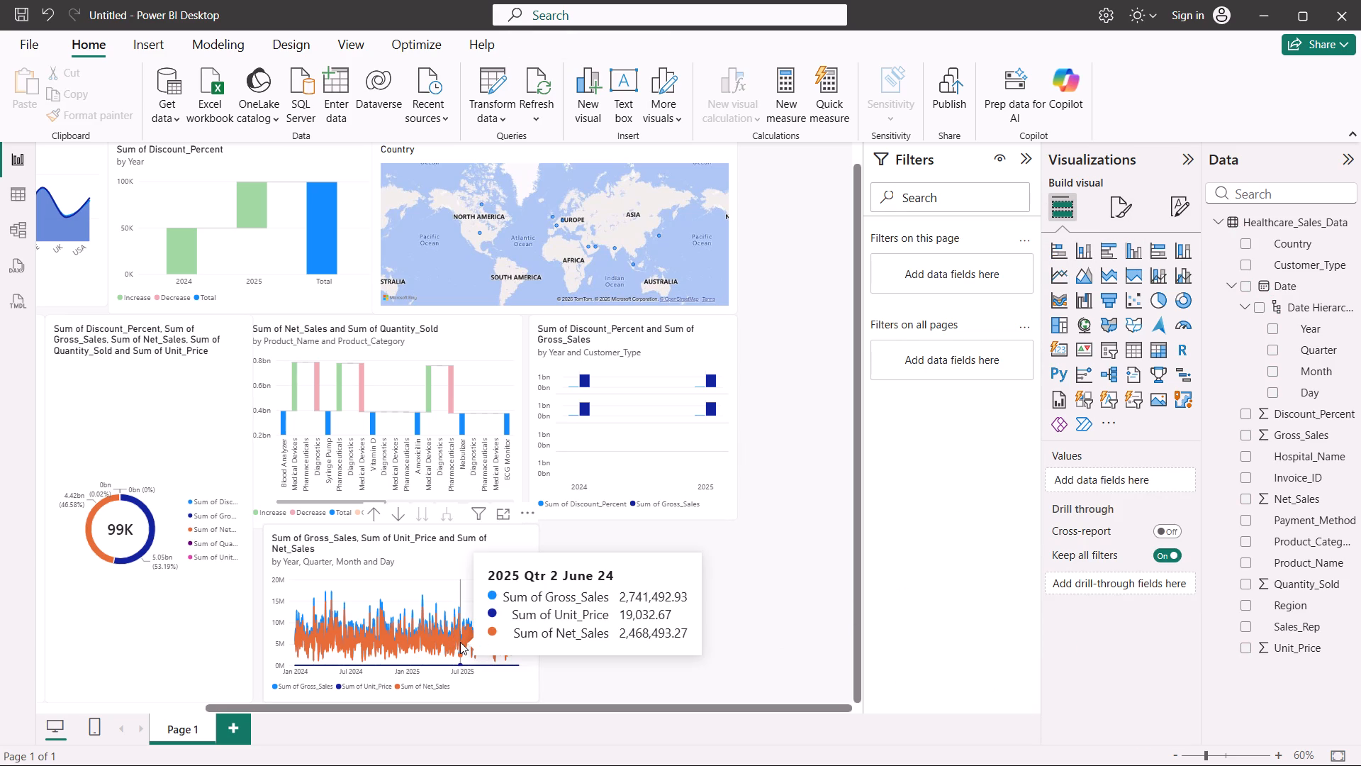
left_click(471, 640)
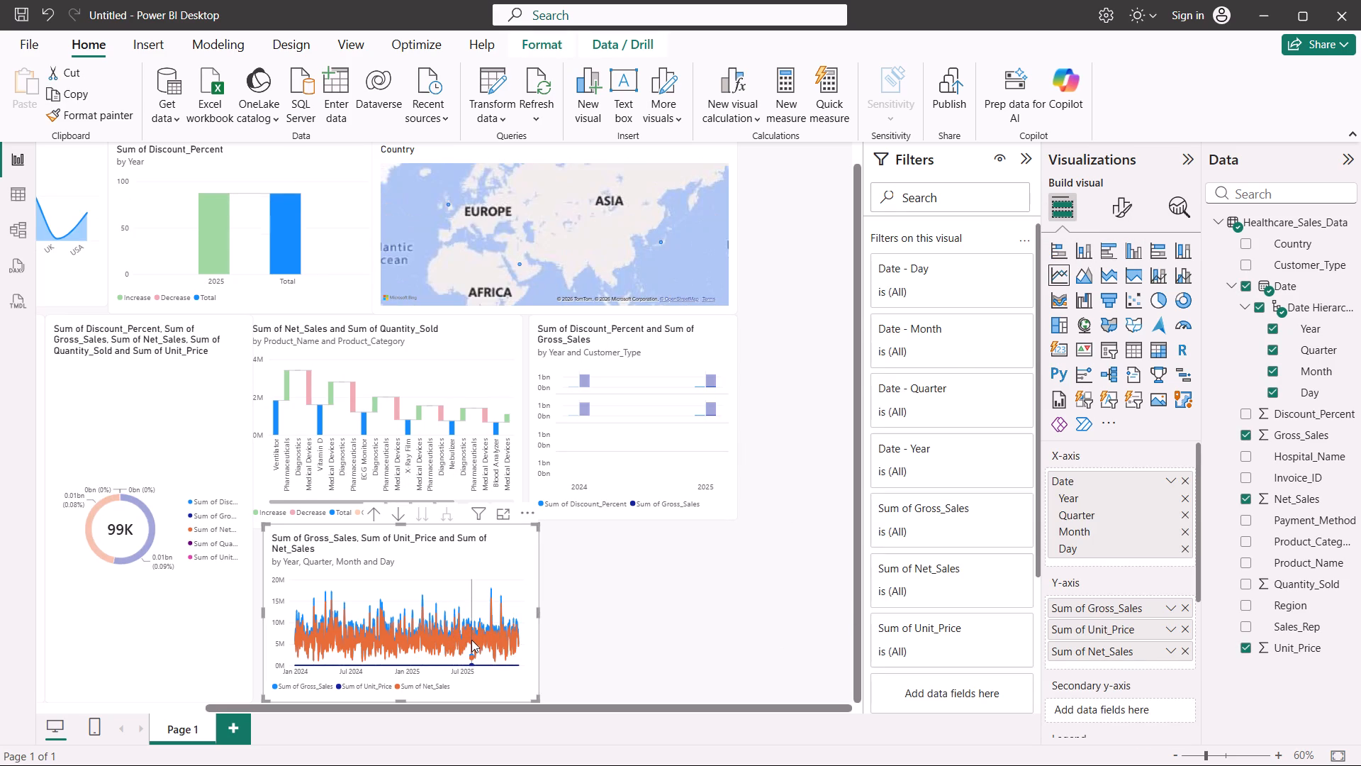
left_click(498, 629)
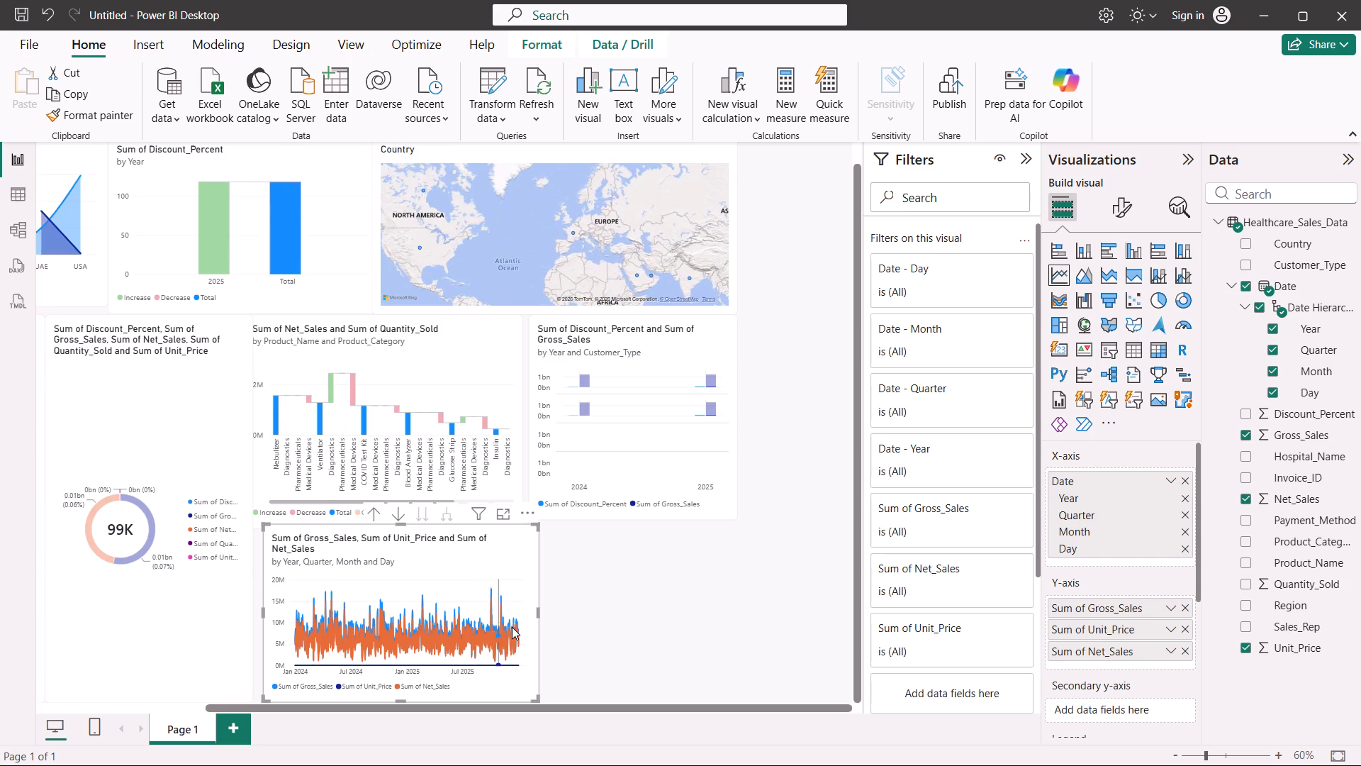
left_click(502, 632)
left_click(616, 561)
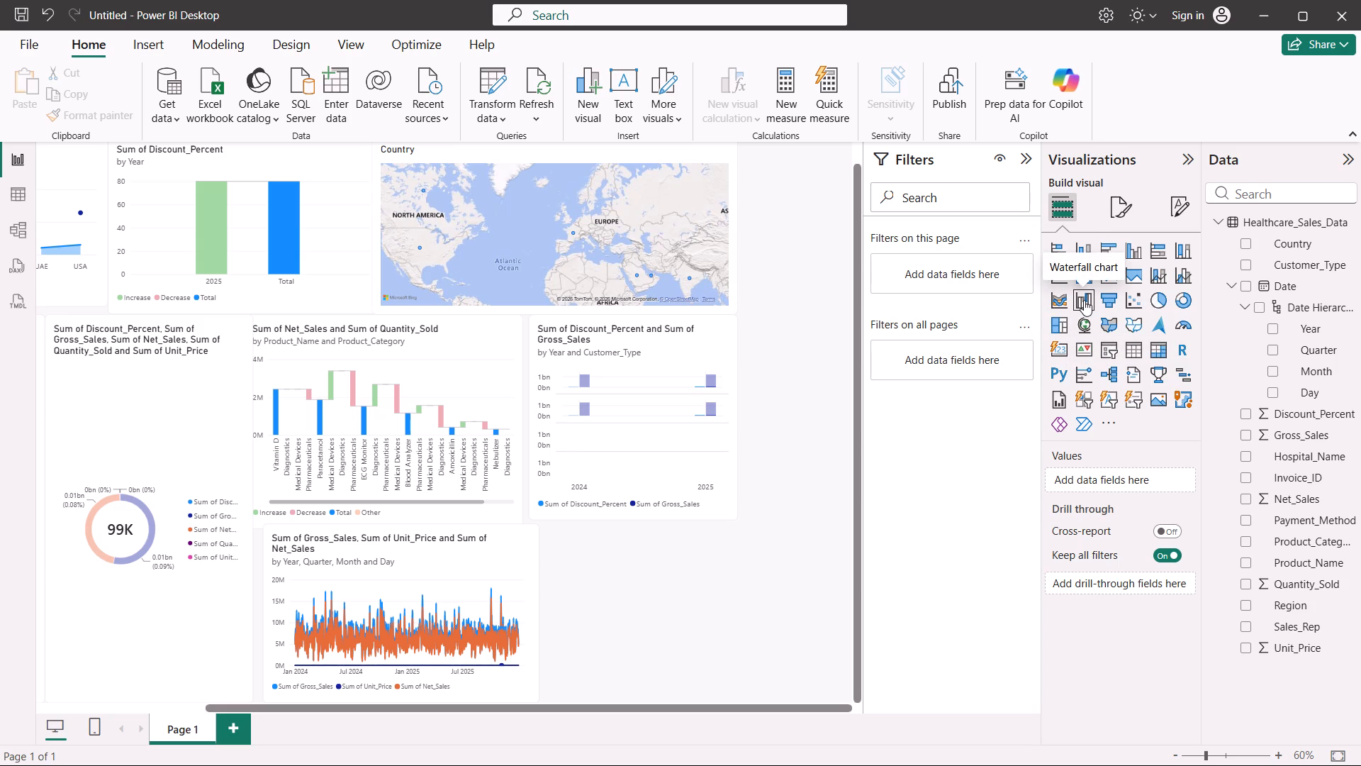
Insert a scatter chart and place it beside the line chart, directly below the clustered column chart.
left_click(1128, 296)
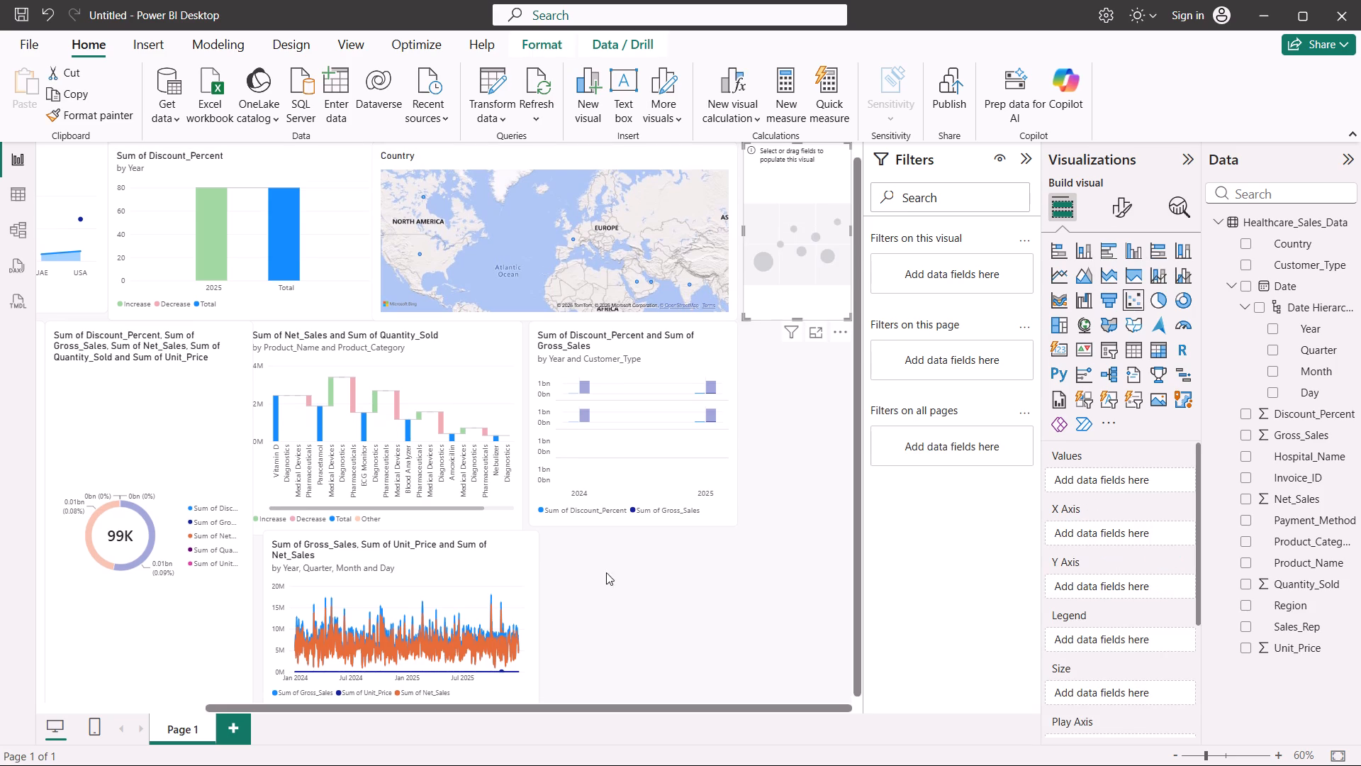
left_click_drag(807, 274, 603, 684)
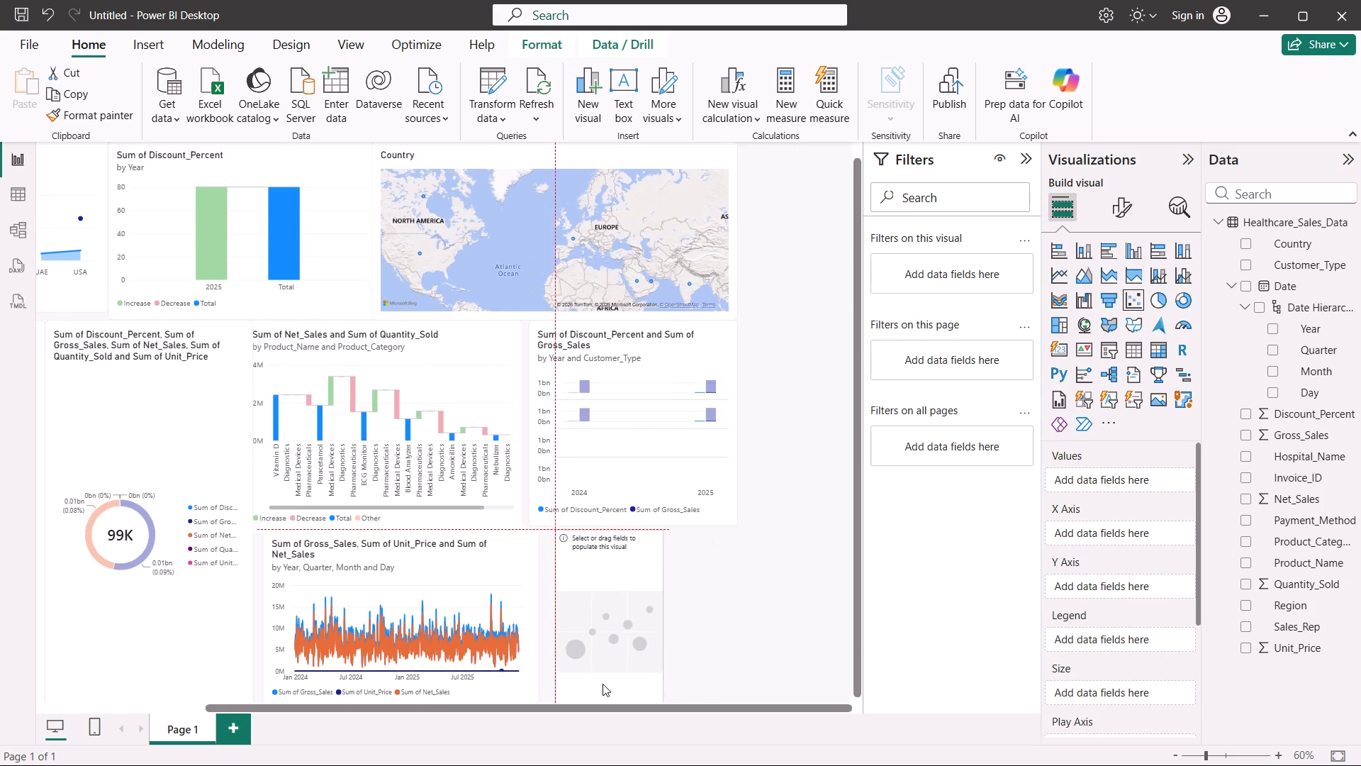
left_click_drag(603, 684, 595, 679)
scroll(729, 621, "down", 1)
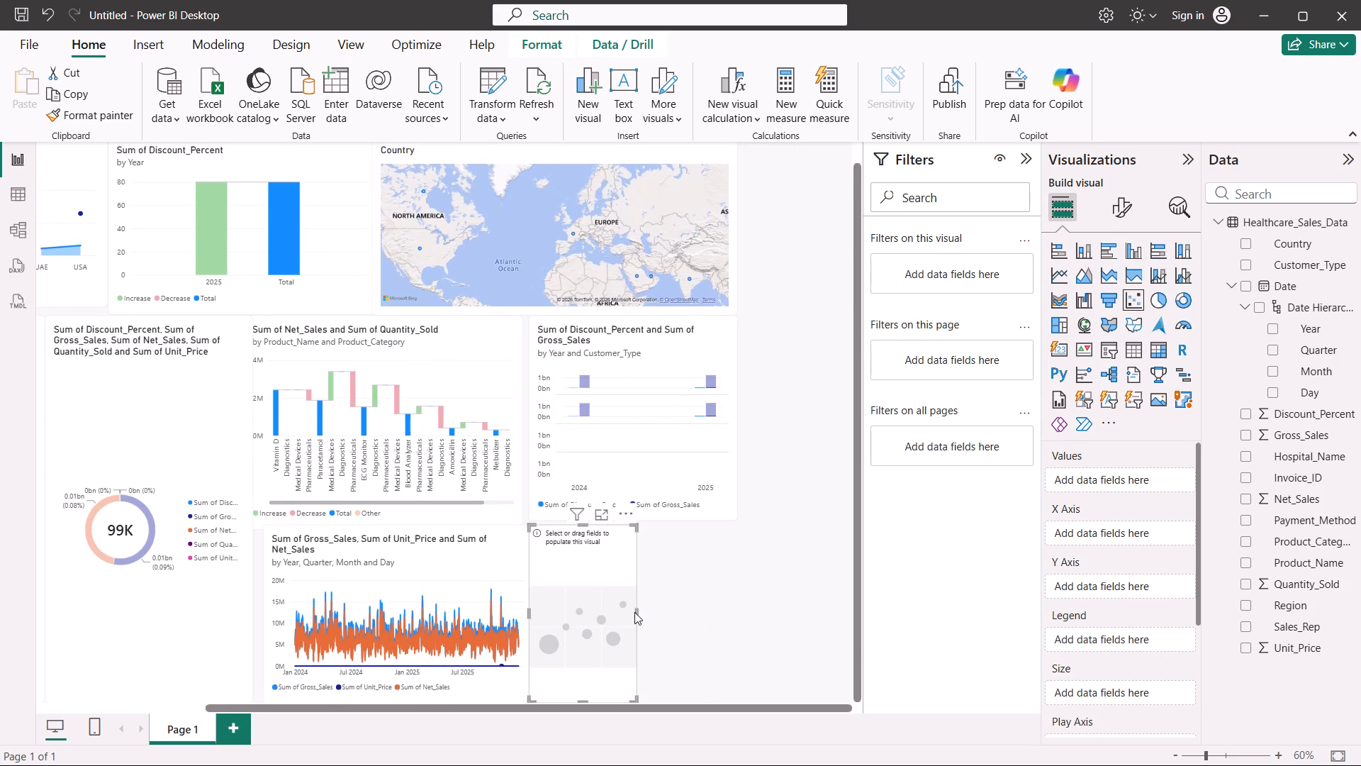
Widen the scatter chart to nearly the width of the clustered column chart above and shorten its lower edge slightly.
left_click_drag(642, 603, 671, 604)
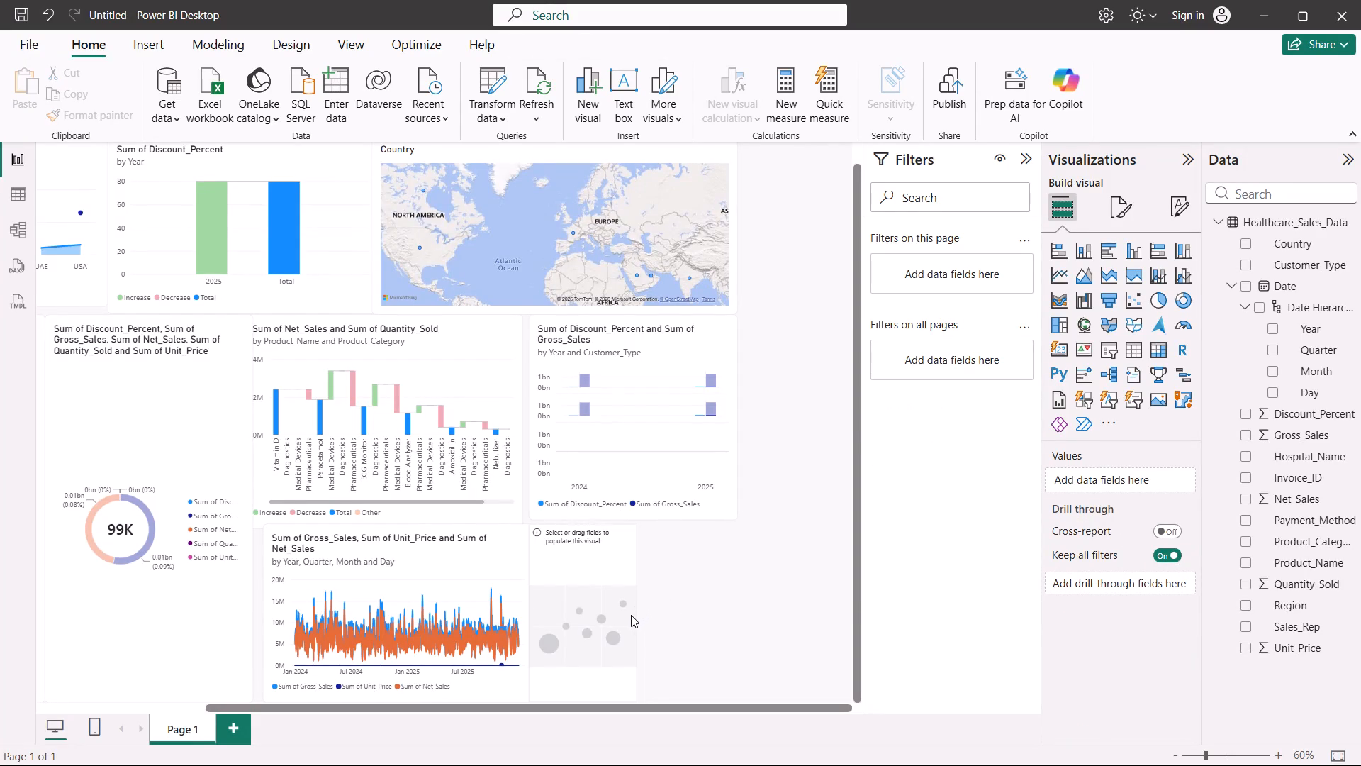
left_click(603, 634)
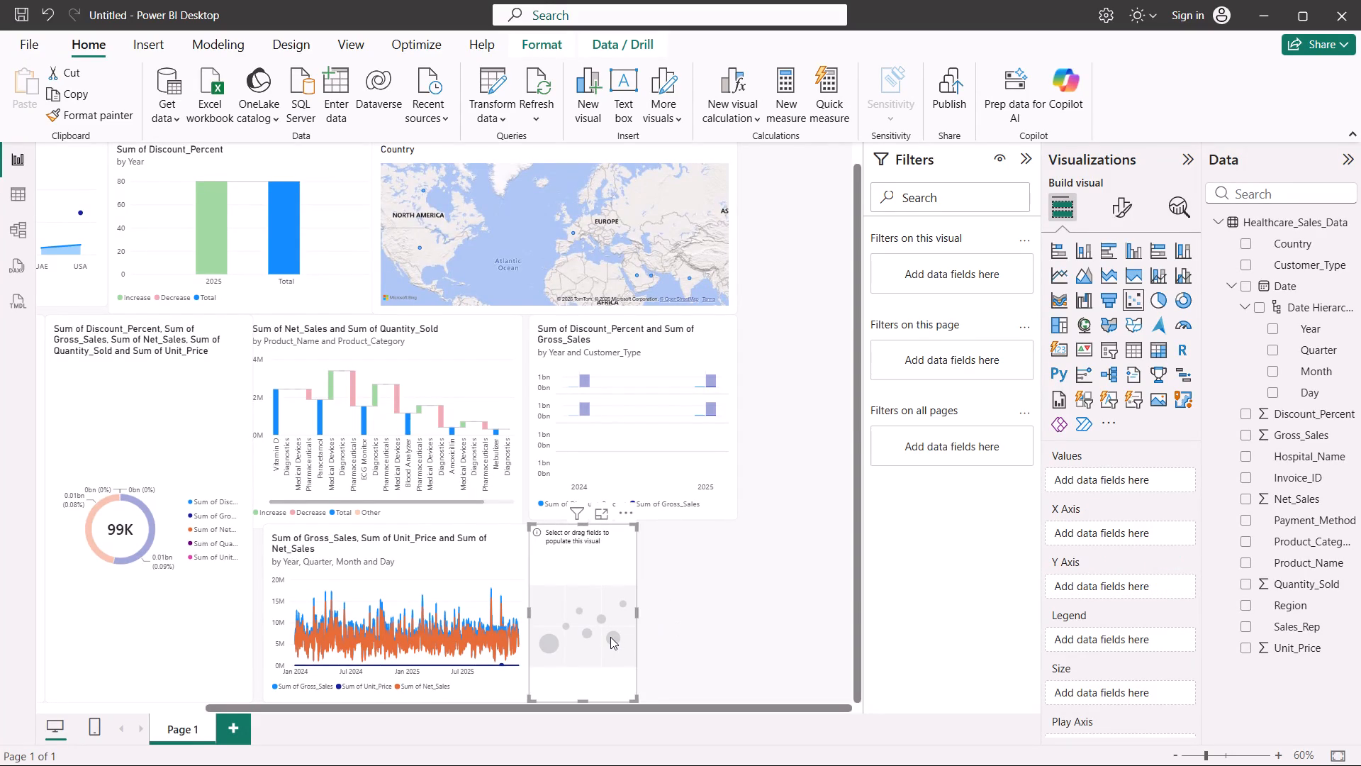
left_click_drag(636, 615, 656, 608)
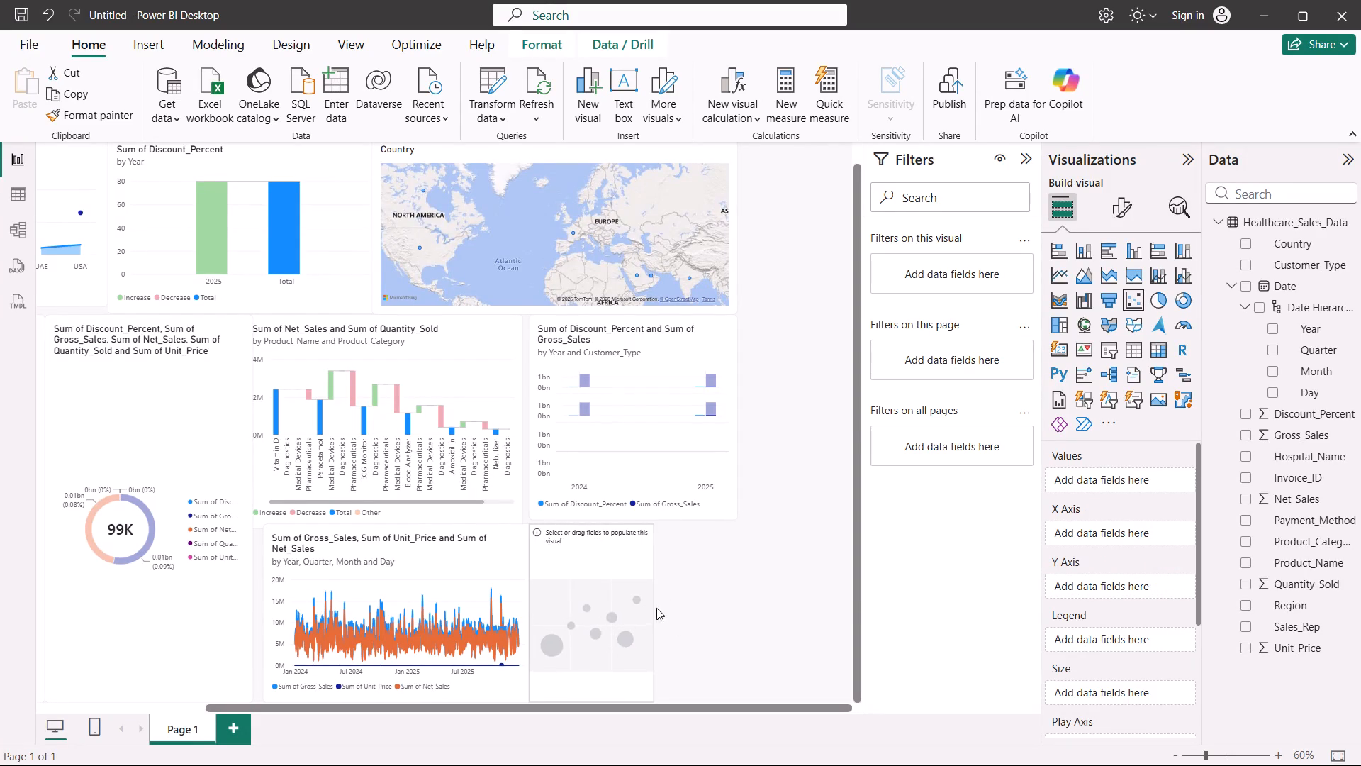
left_click_drag(656, 608, 698, 585)
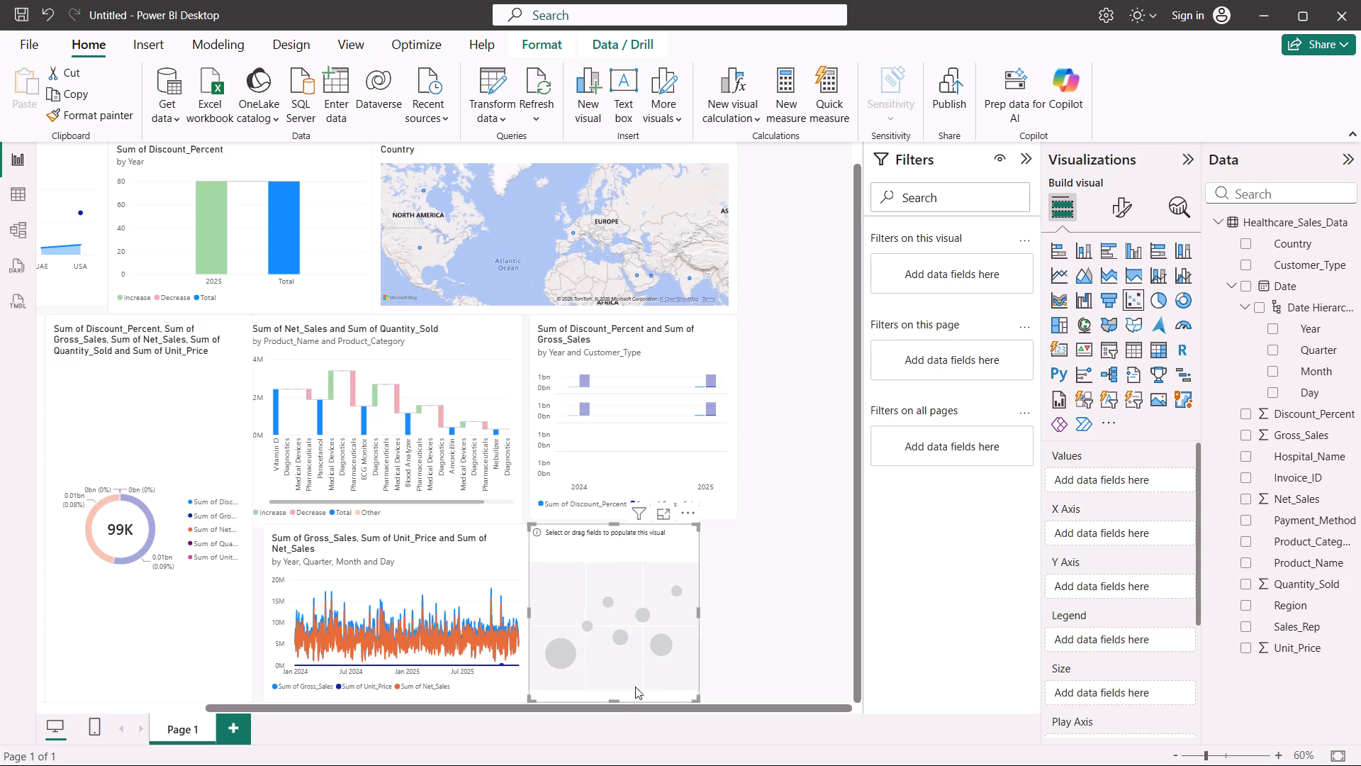
left_click_drag(615, 701, 620, 695)
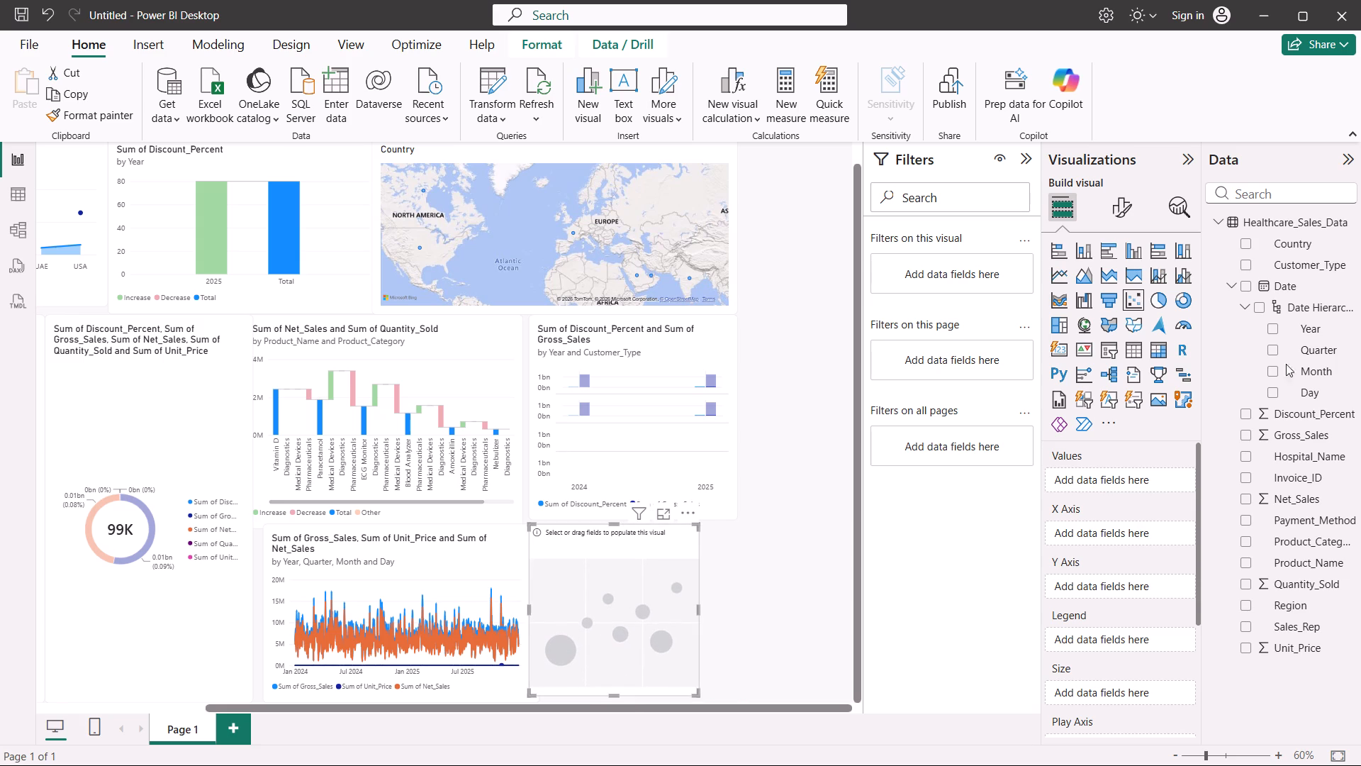
Add Customer_Type to the scatter chart's values and Country to its legend.
left_click(1242, 272)
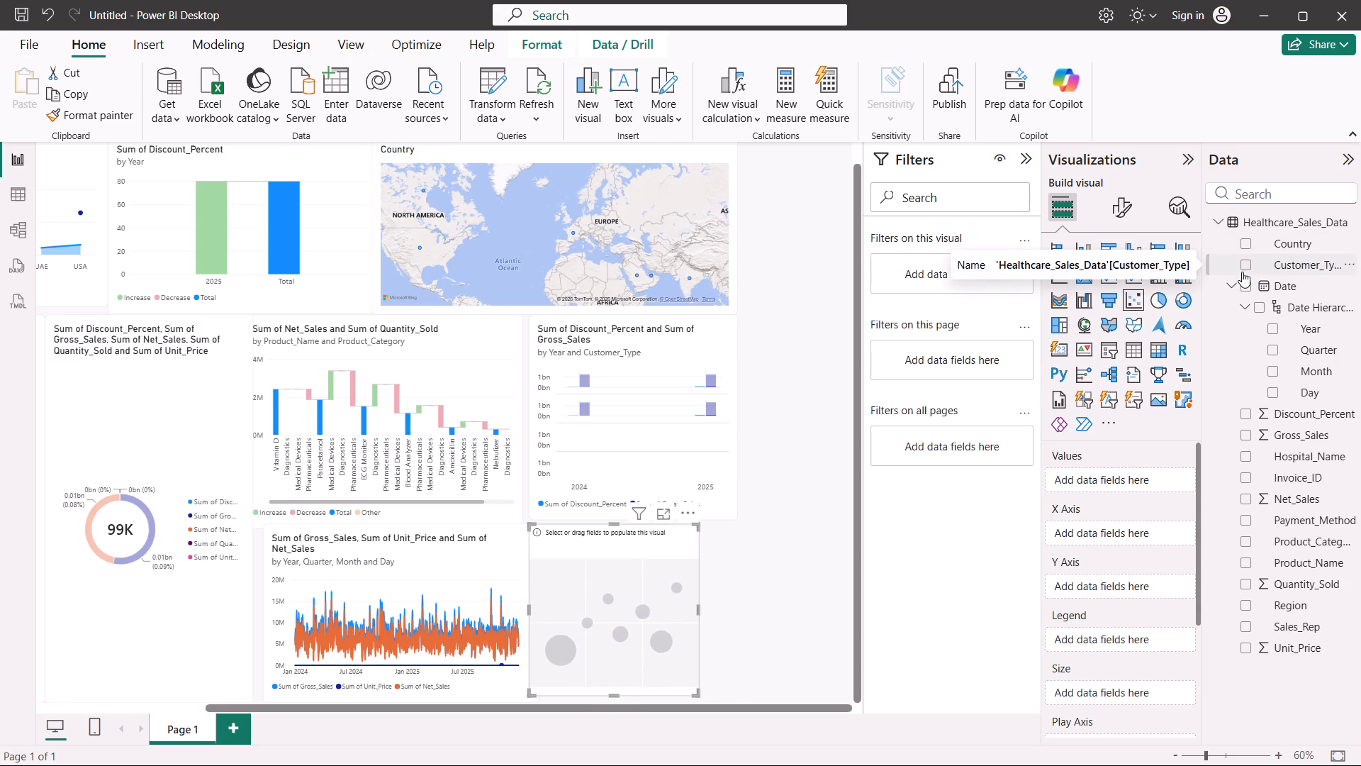
left_click(1245, 270)
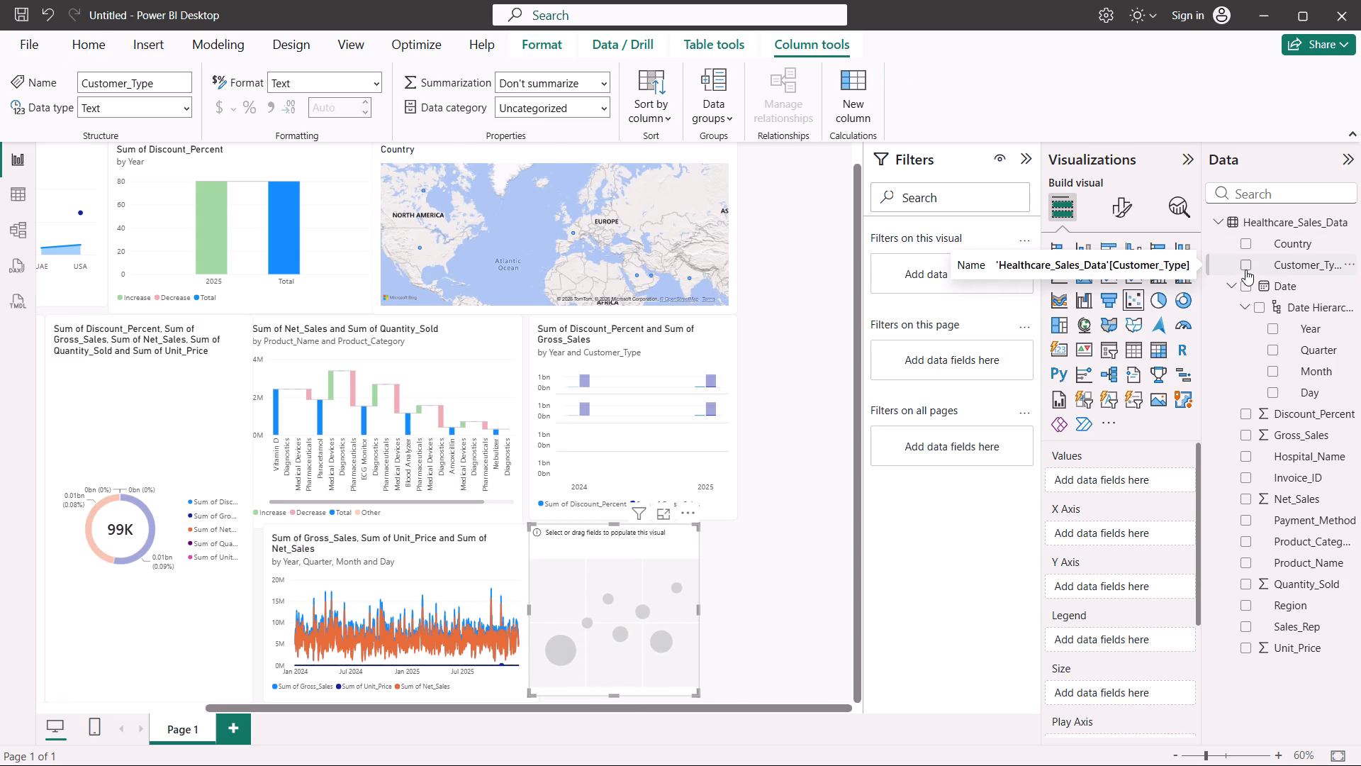
left_click(1243, 243)
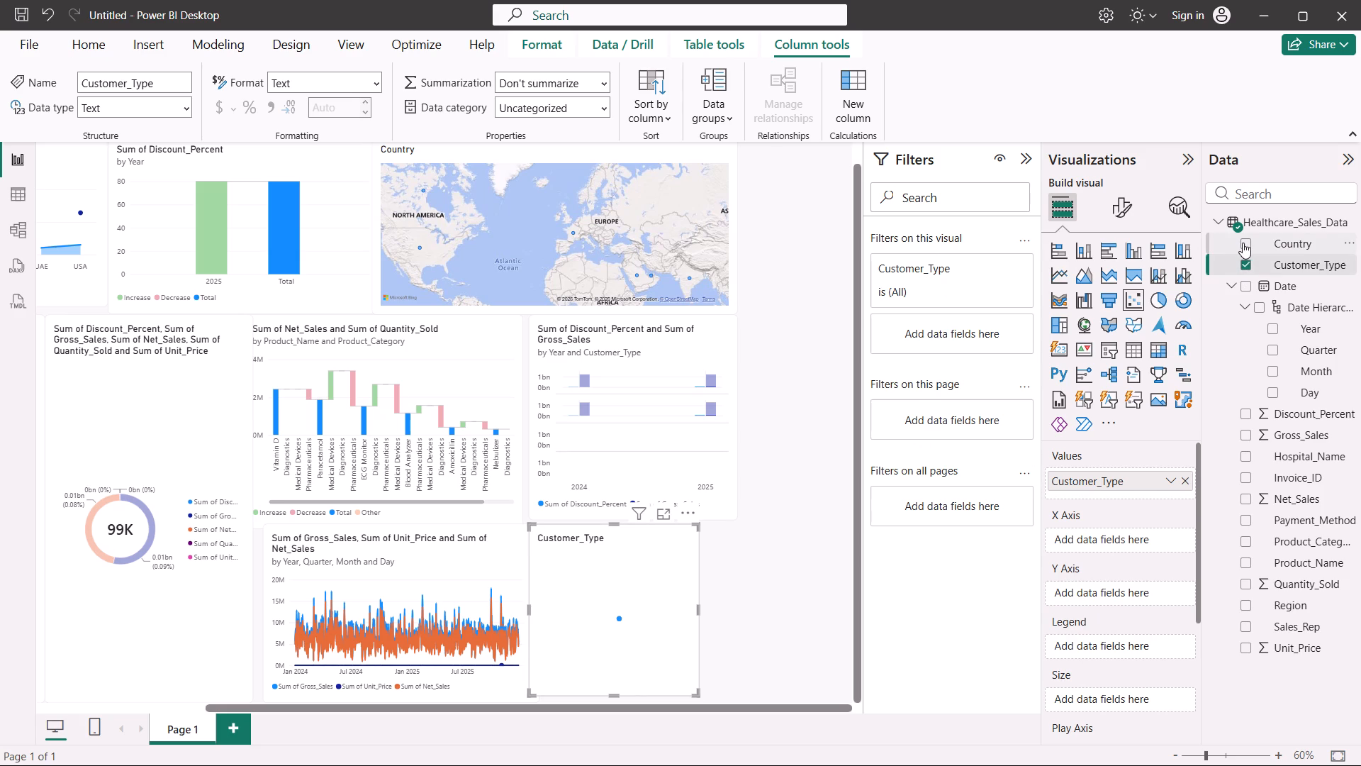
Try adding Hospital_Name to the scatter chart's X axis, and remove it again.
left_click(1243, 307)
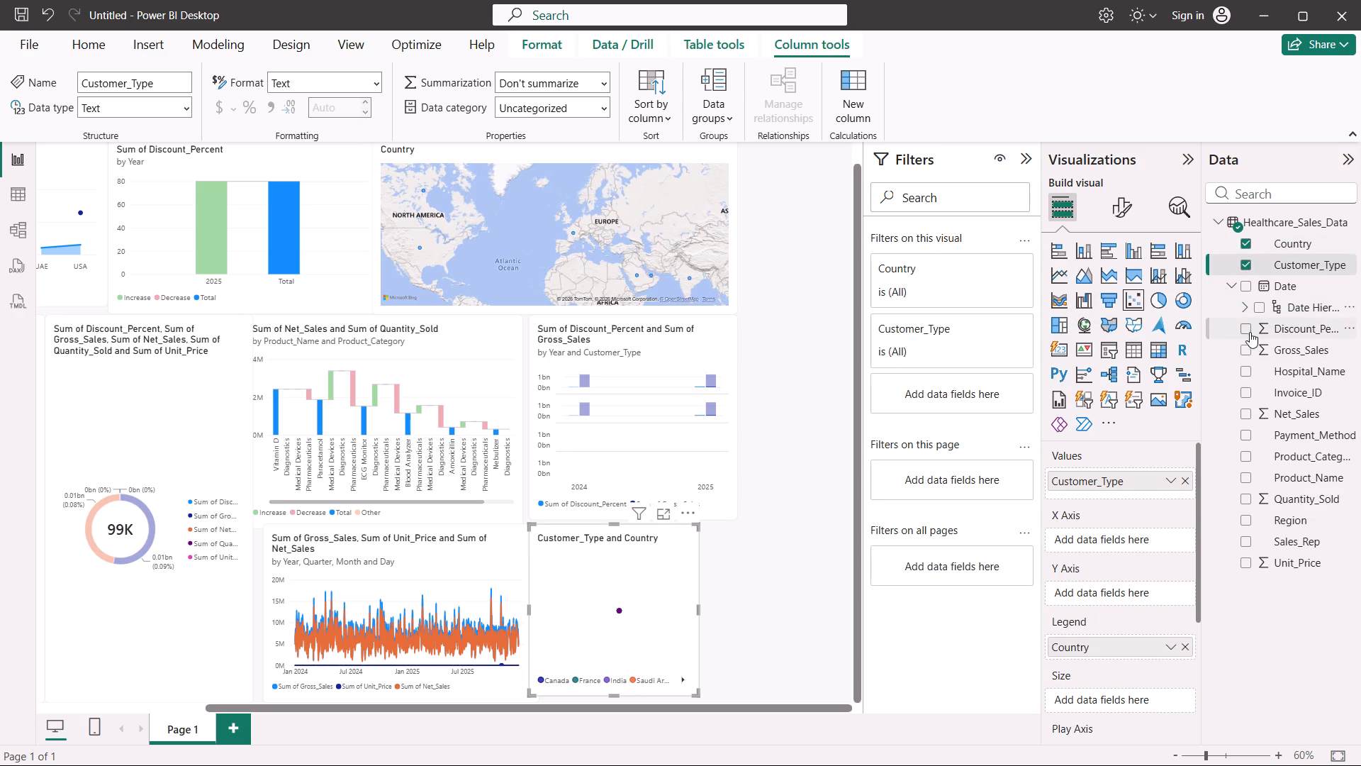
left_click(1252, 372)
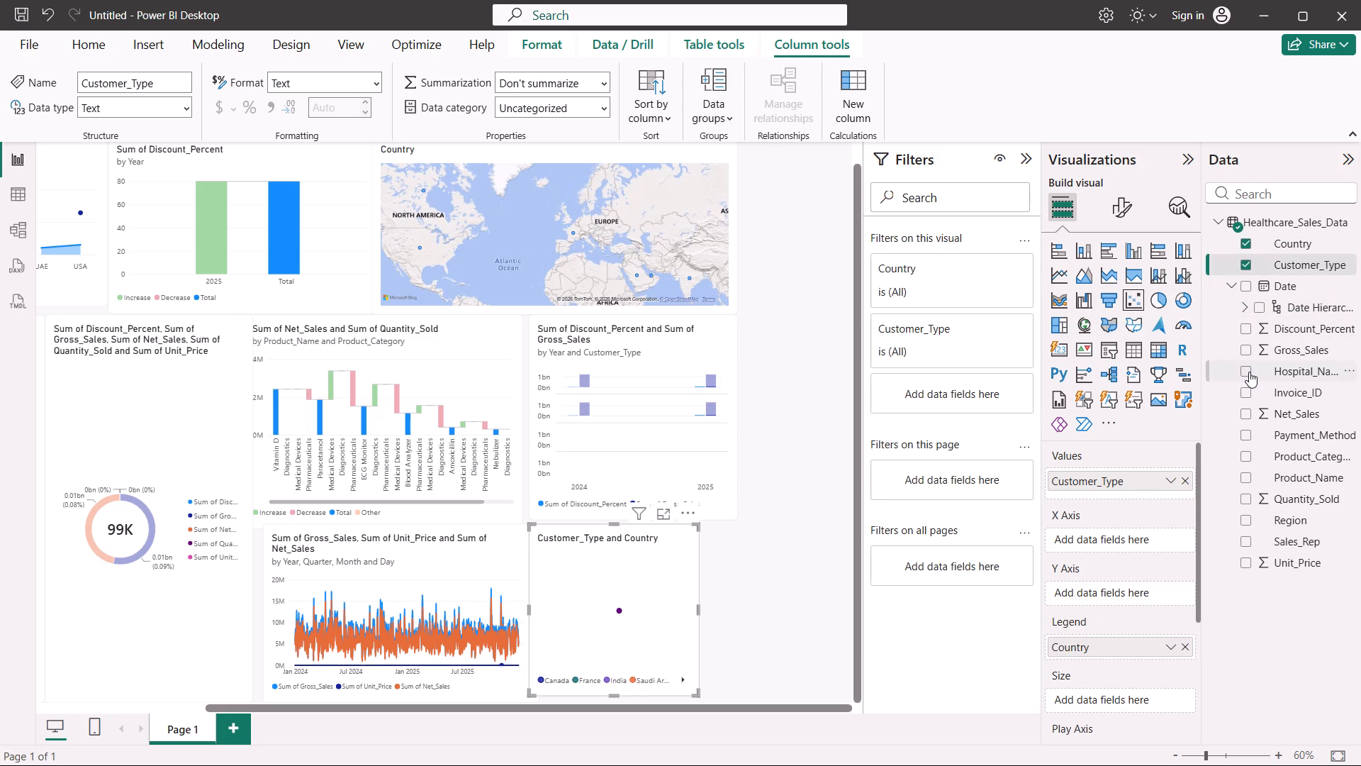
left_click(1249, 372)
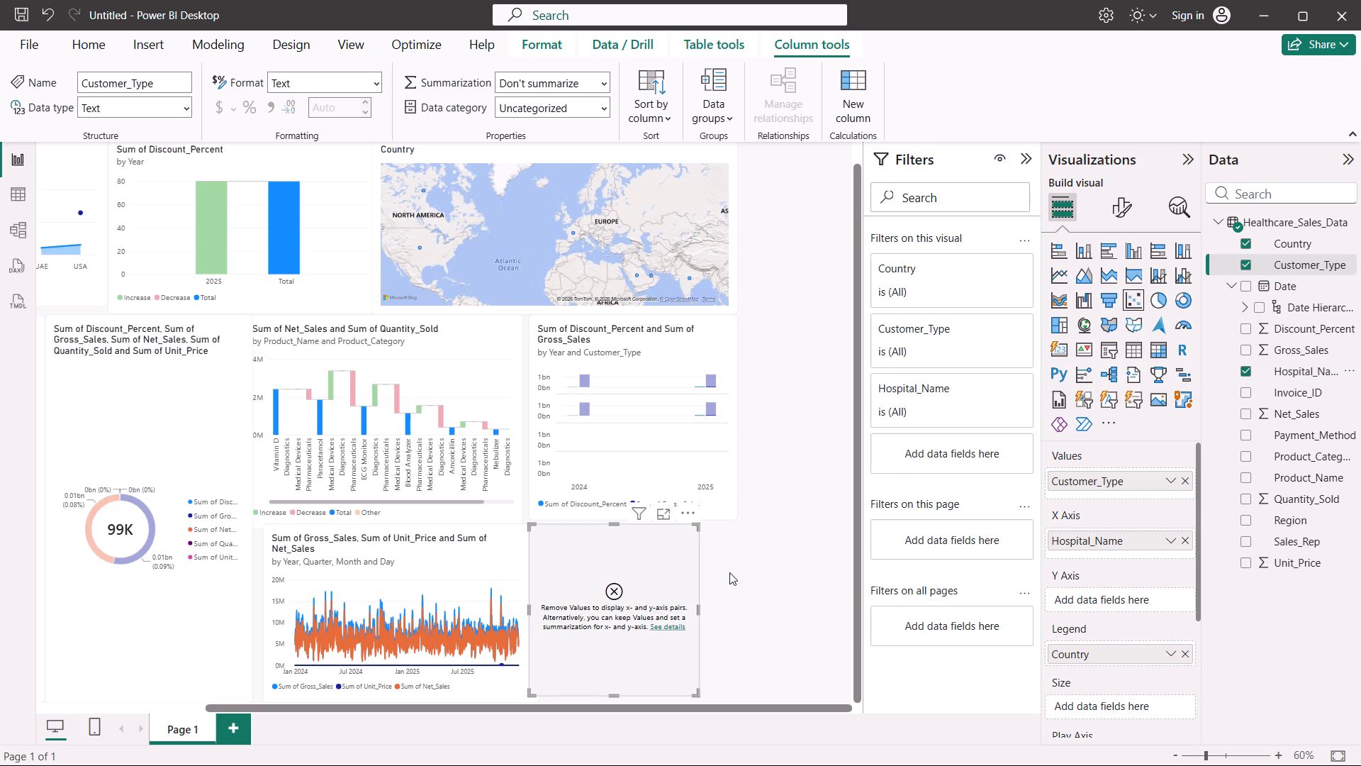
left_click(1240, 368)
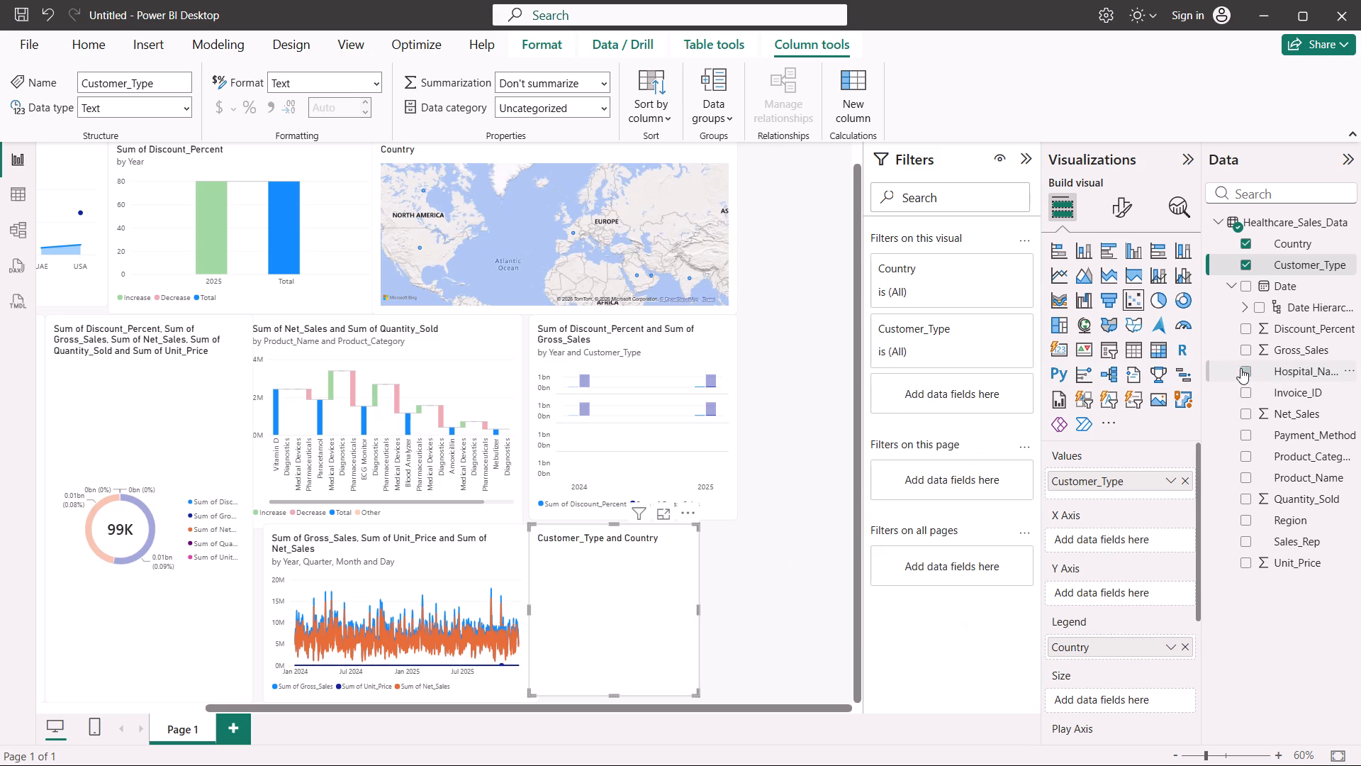
Add the Date hierarchy and Sales_Rep to the scatter chart's values and Quantity_Sold to its X axis.
left_click(1243, 292)
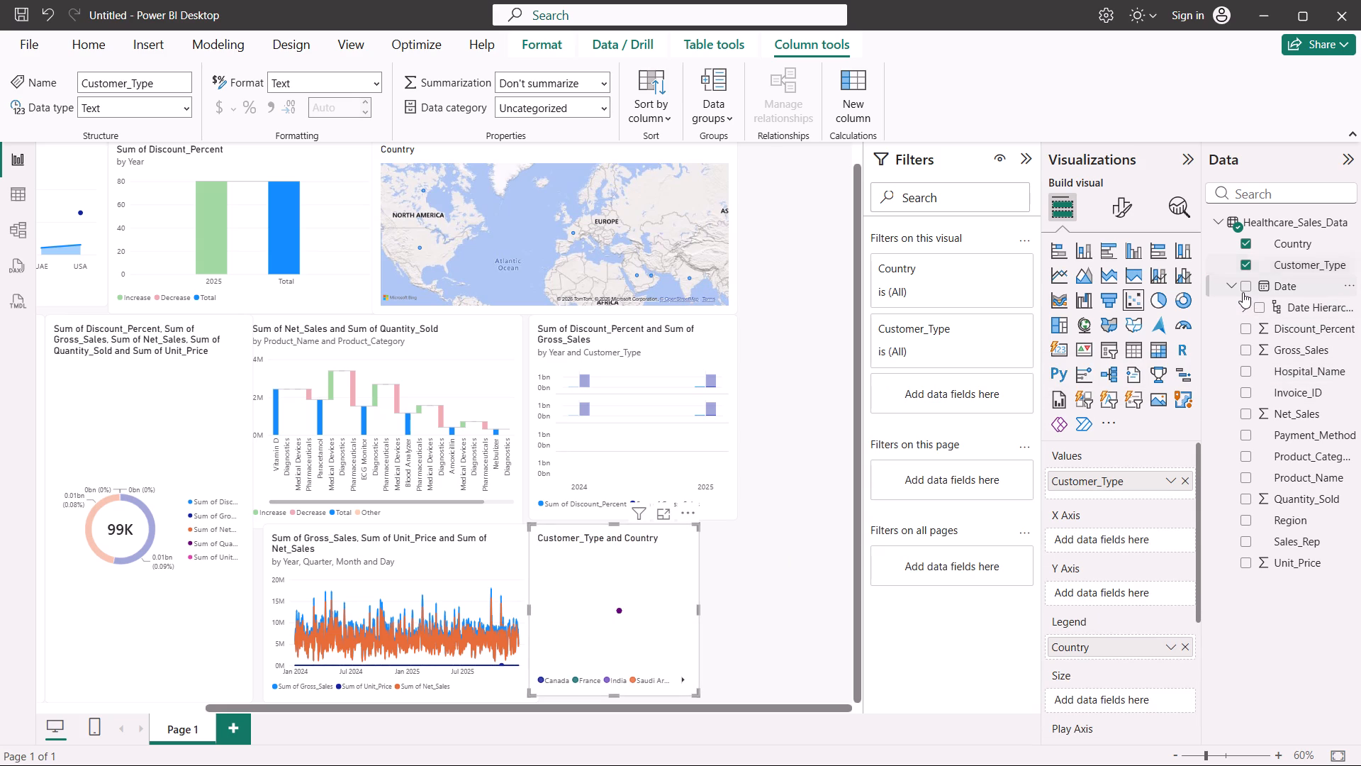
left_click(1243, 290)
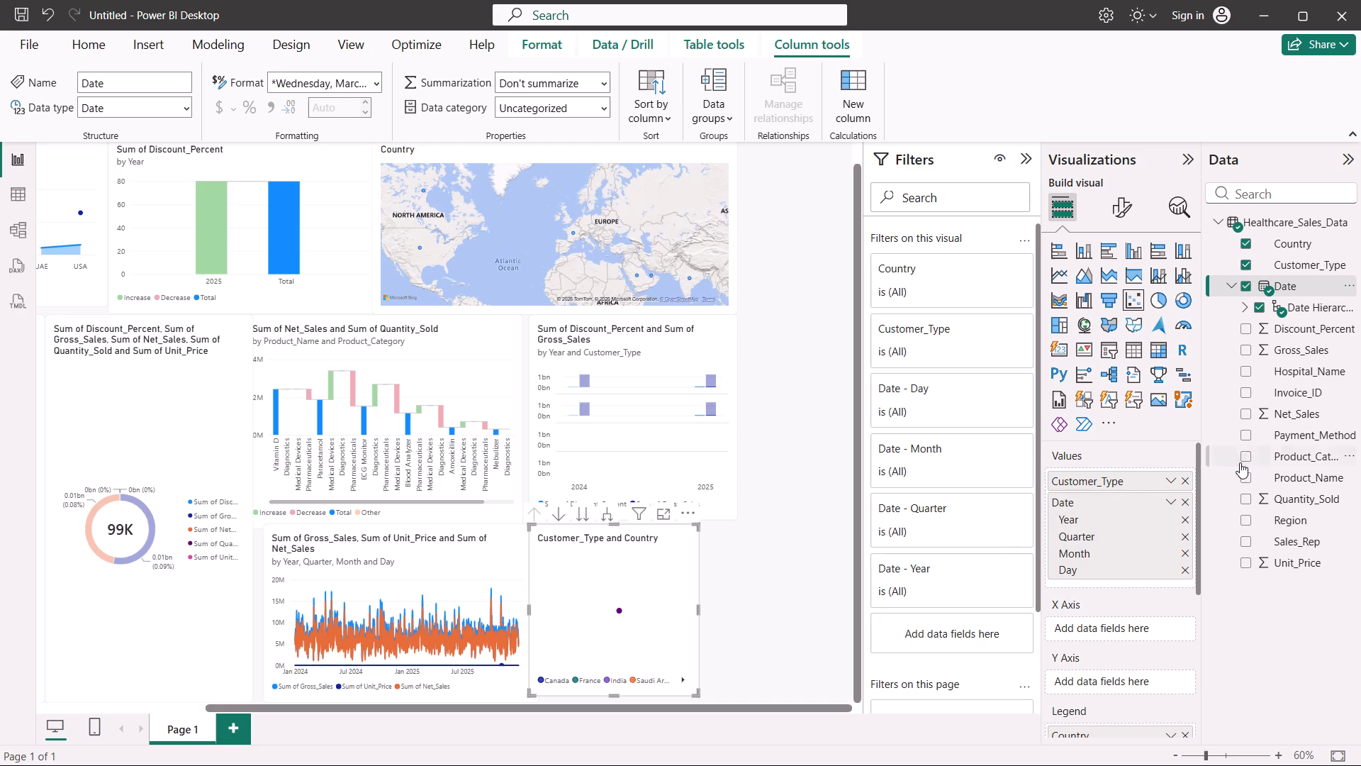
left_click(1242, 497)
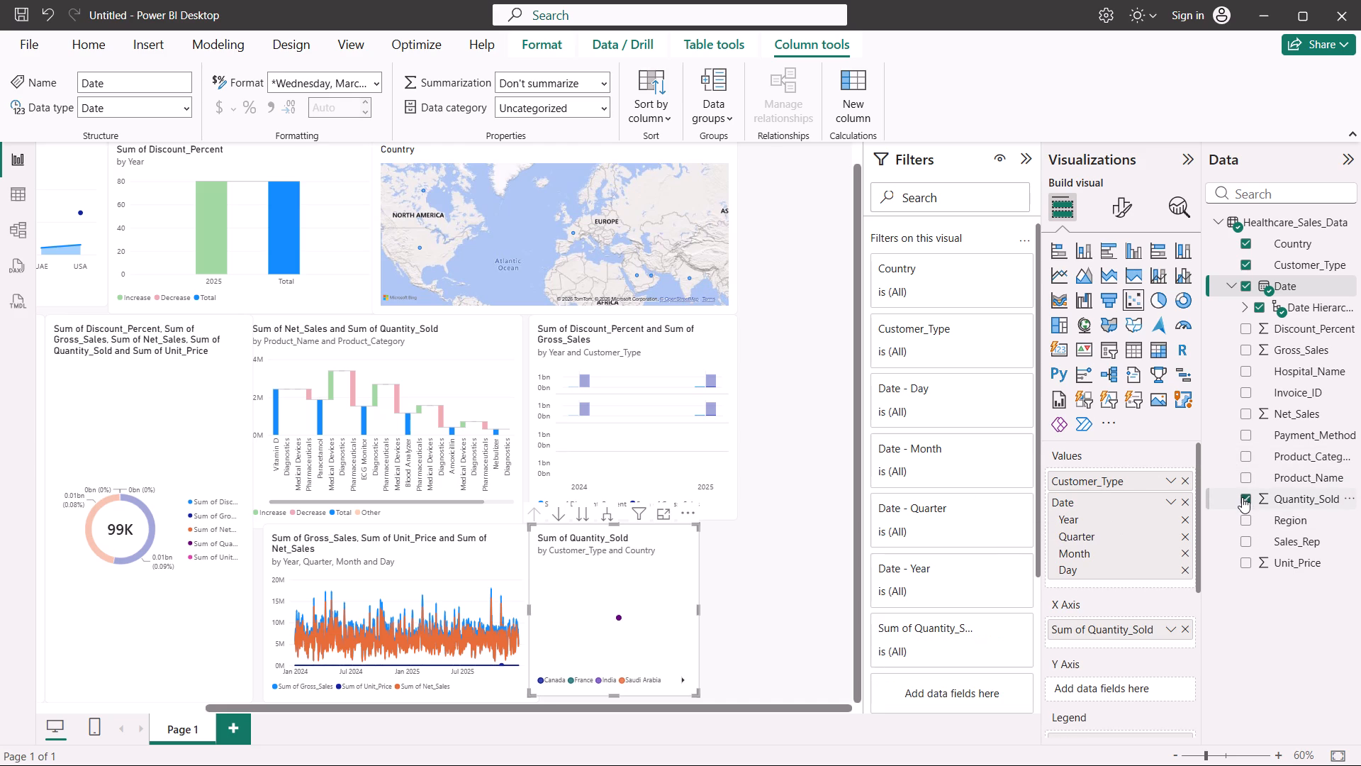
left_click(1243, 516)
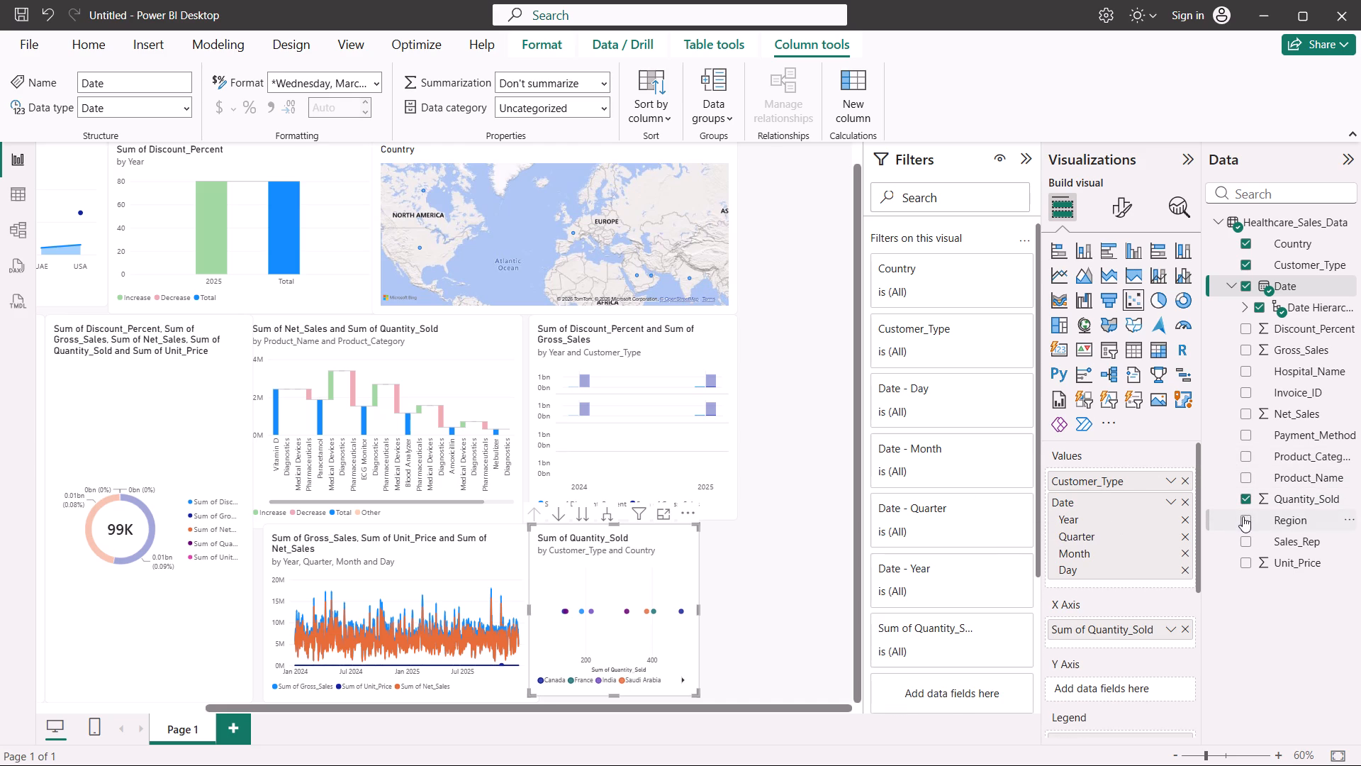
left_click(1243, 521)
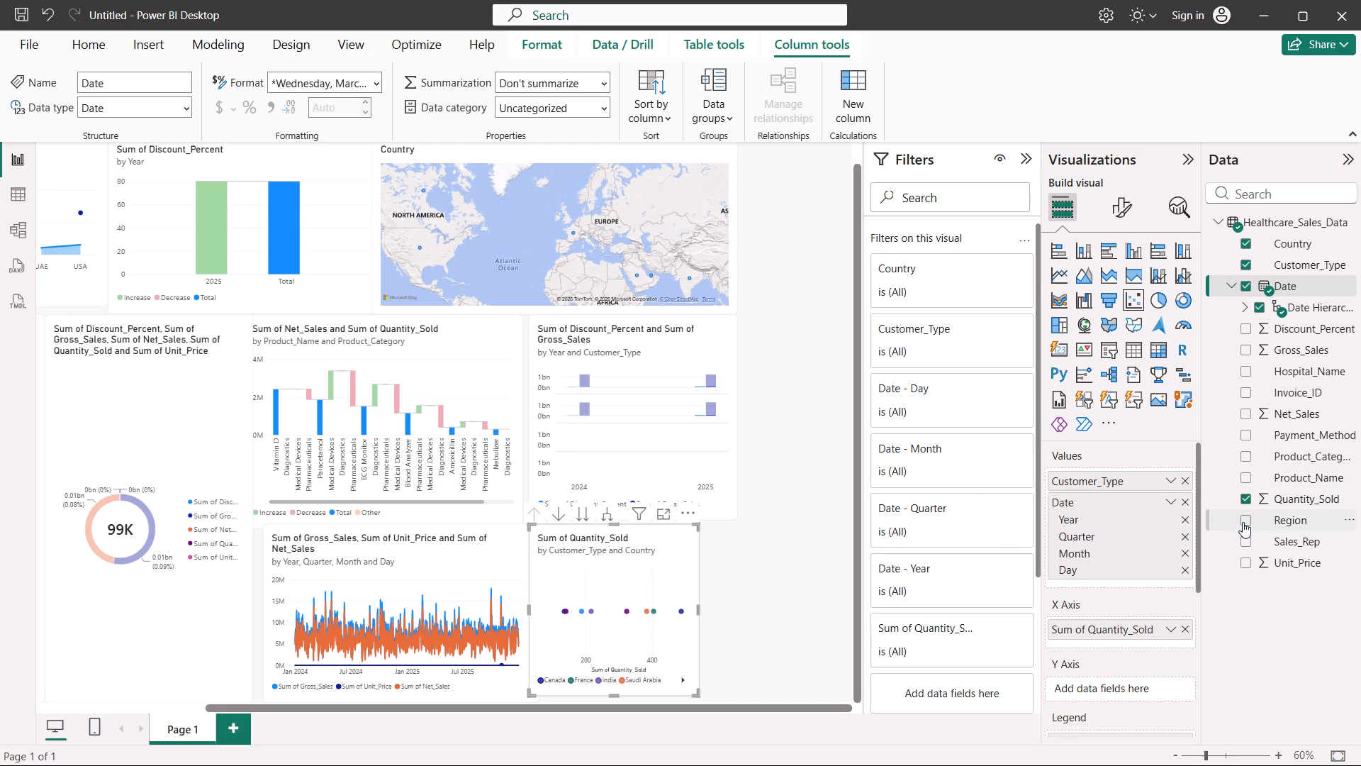
left_click(1245, 539)
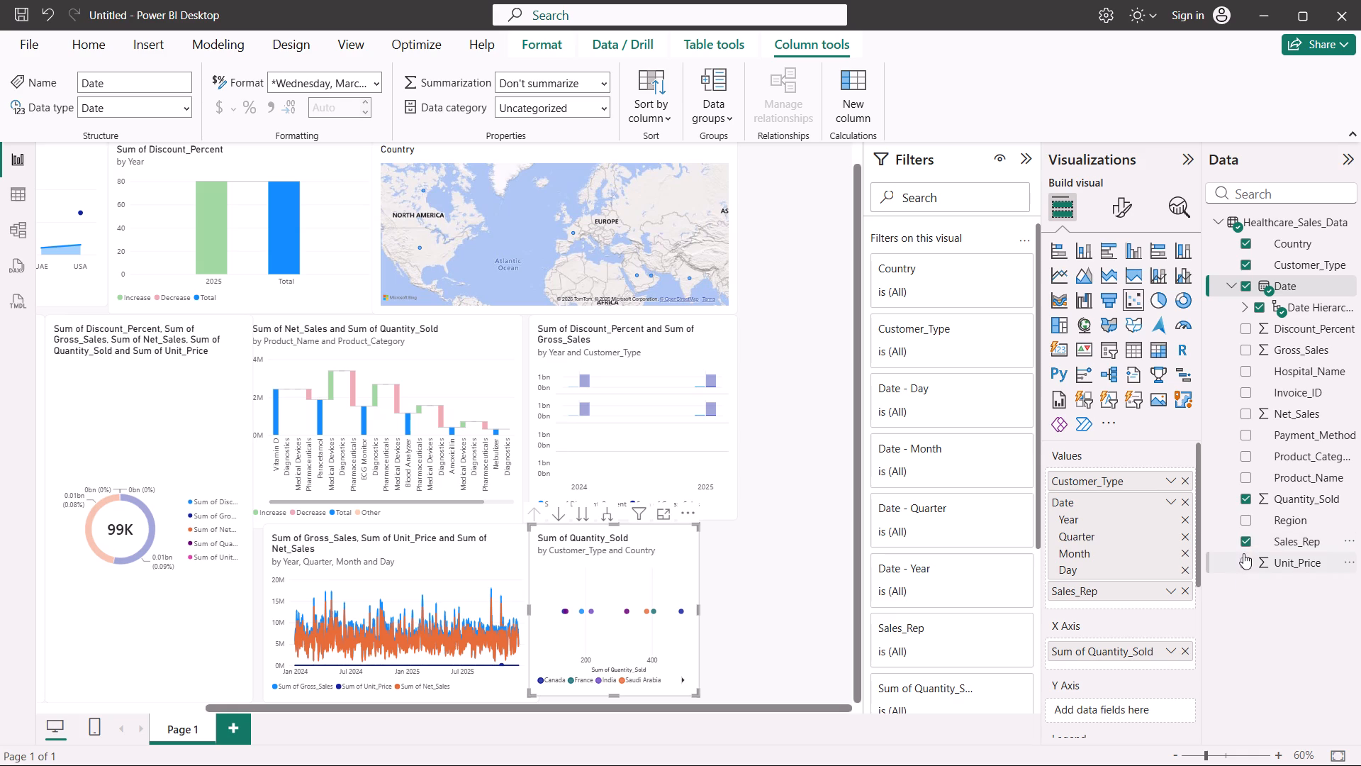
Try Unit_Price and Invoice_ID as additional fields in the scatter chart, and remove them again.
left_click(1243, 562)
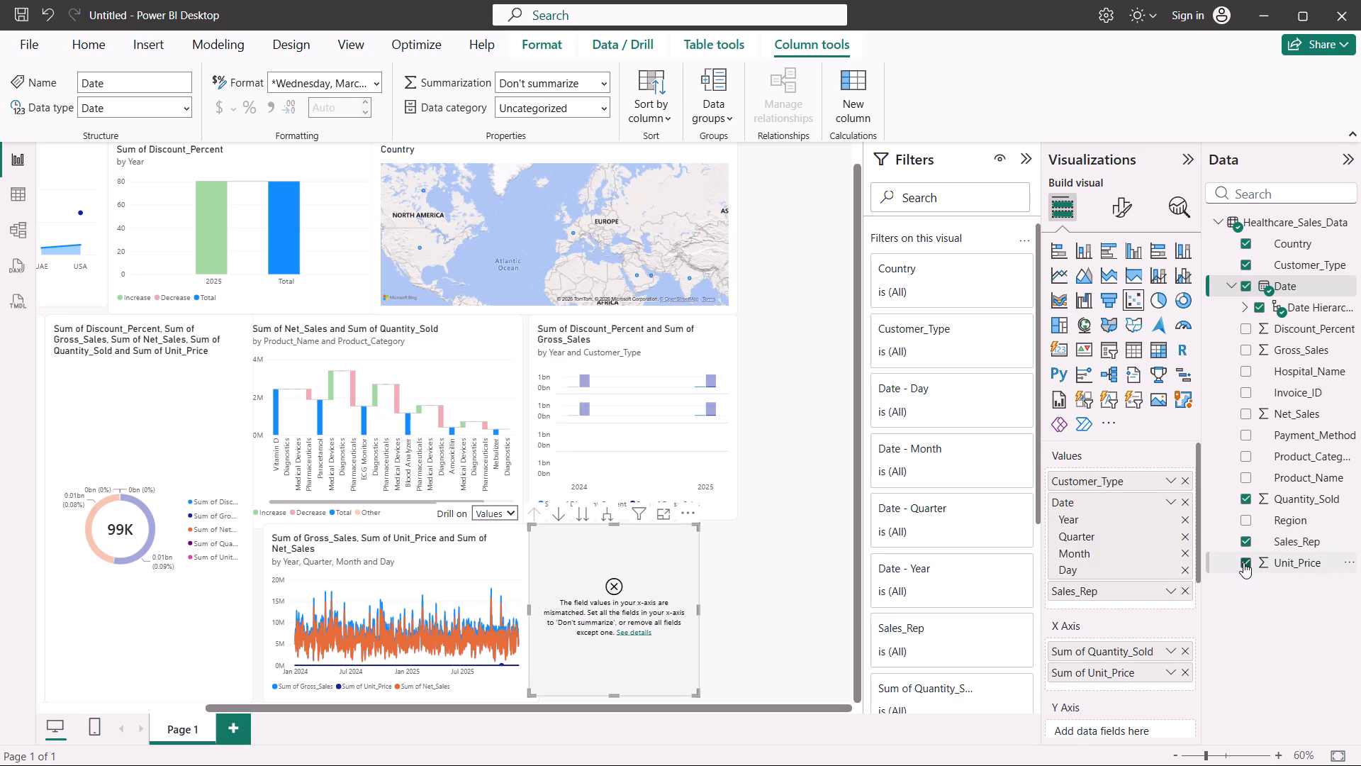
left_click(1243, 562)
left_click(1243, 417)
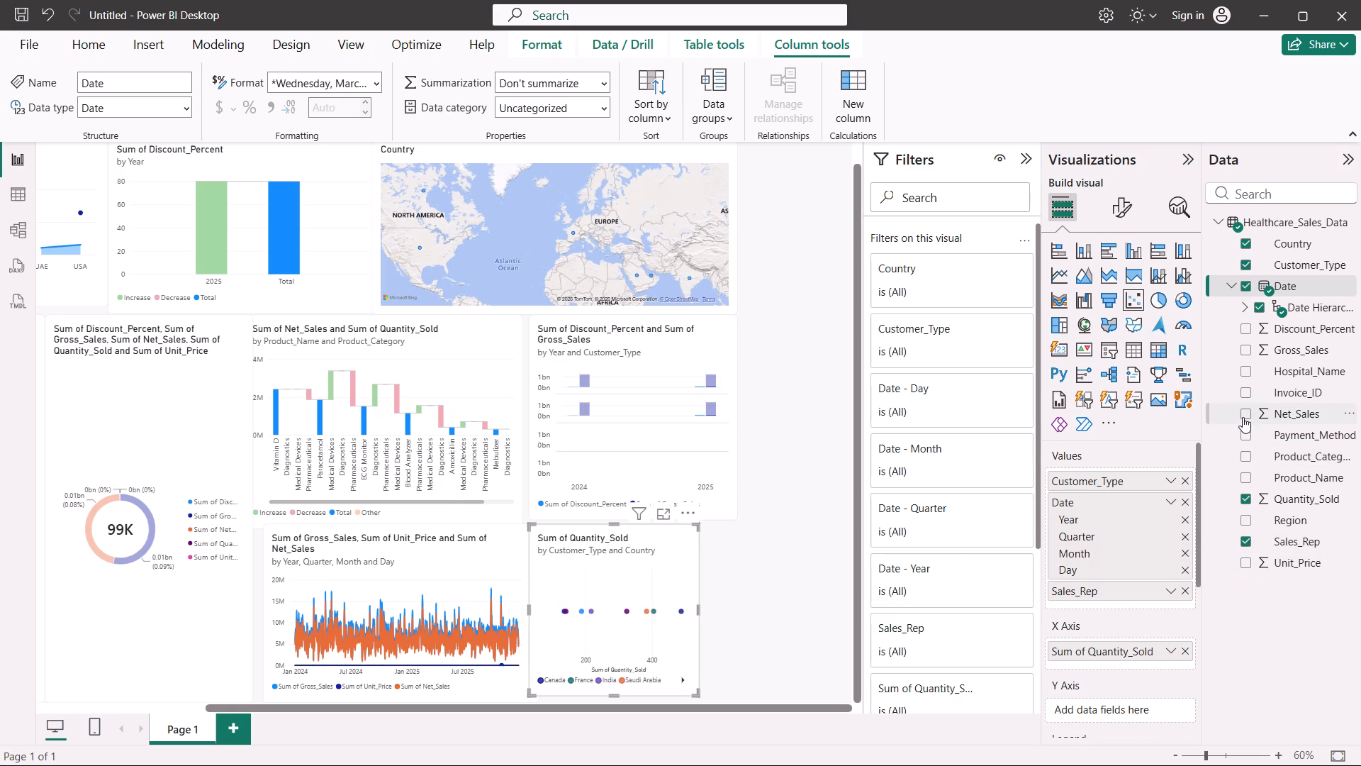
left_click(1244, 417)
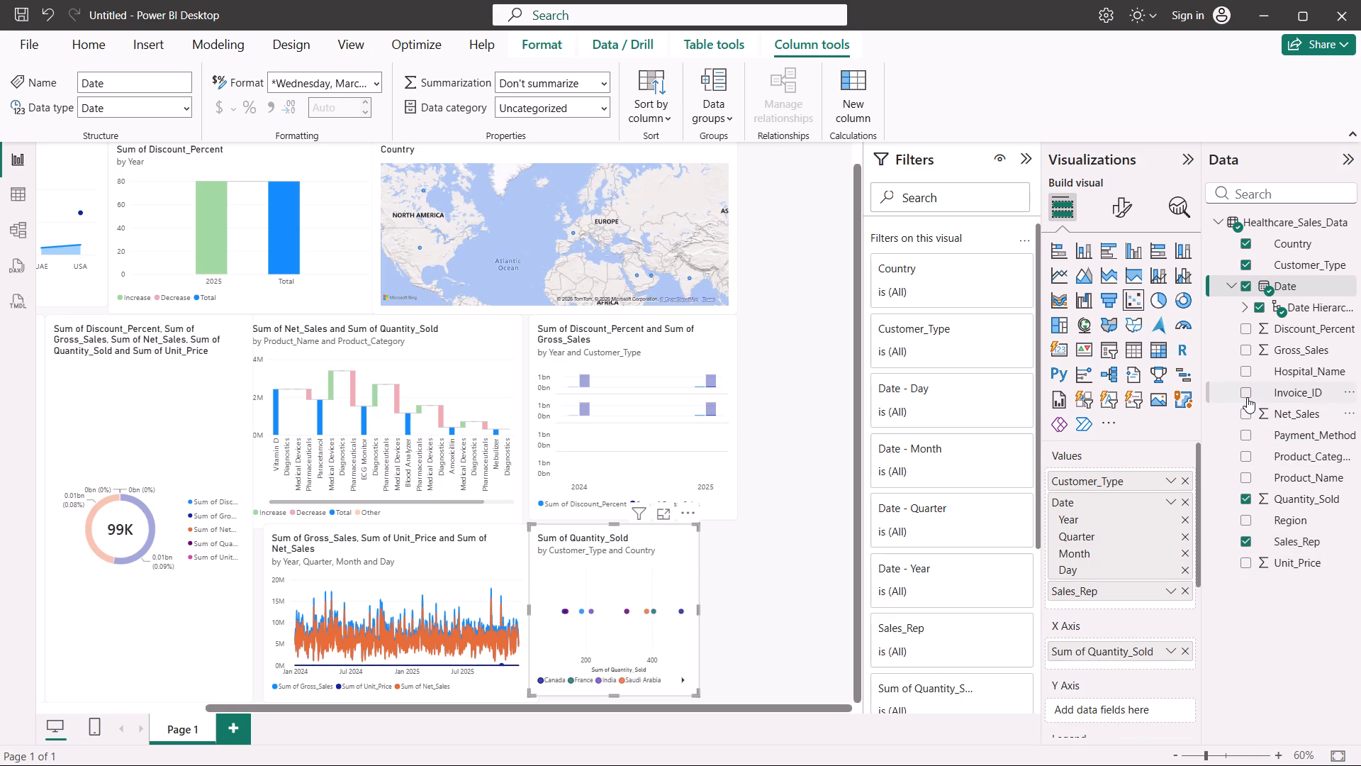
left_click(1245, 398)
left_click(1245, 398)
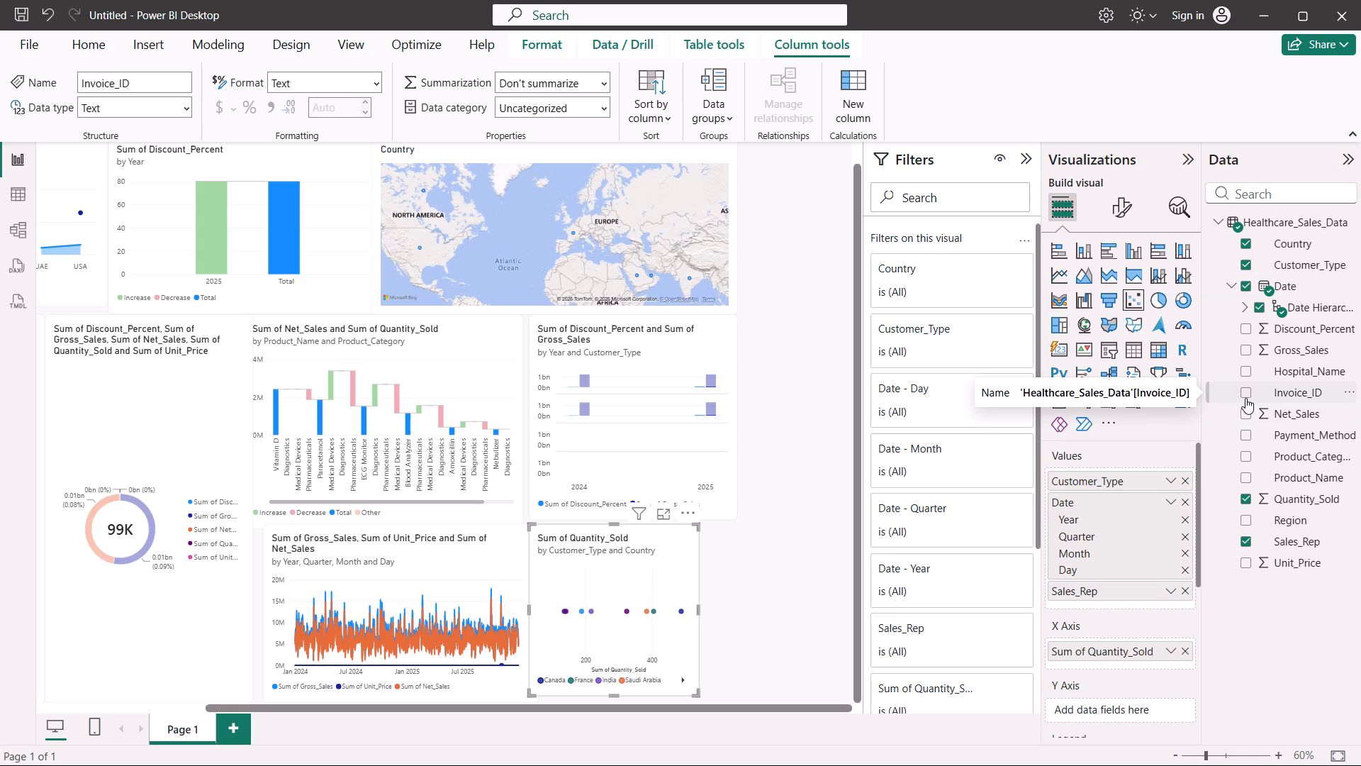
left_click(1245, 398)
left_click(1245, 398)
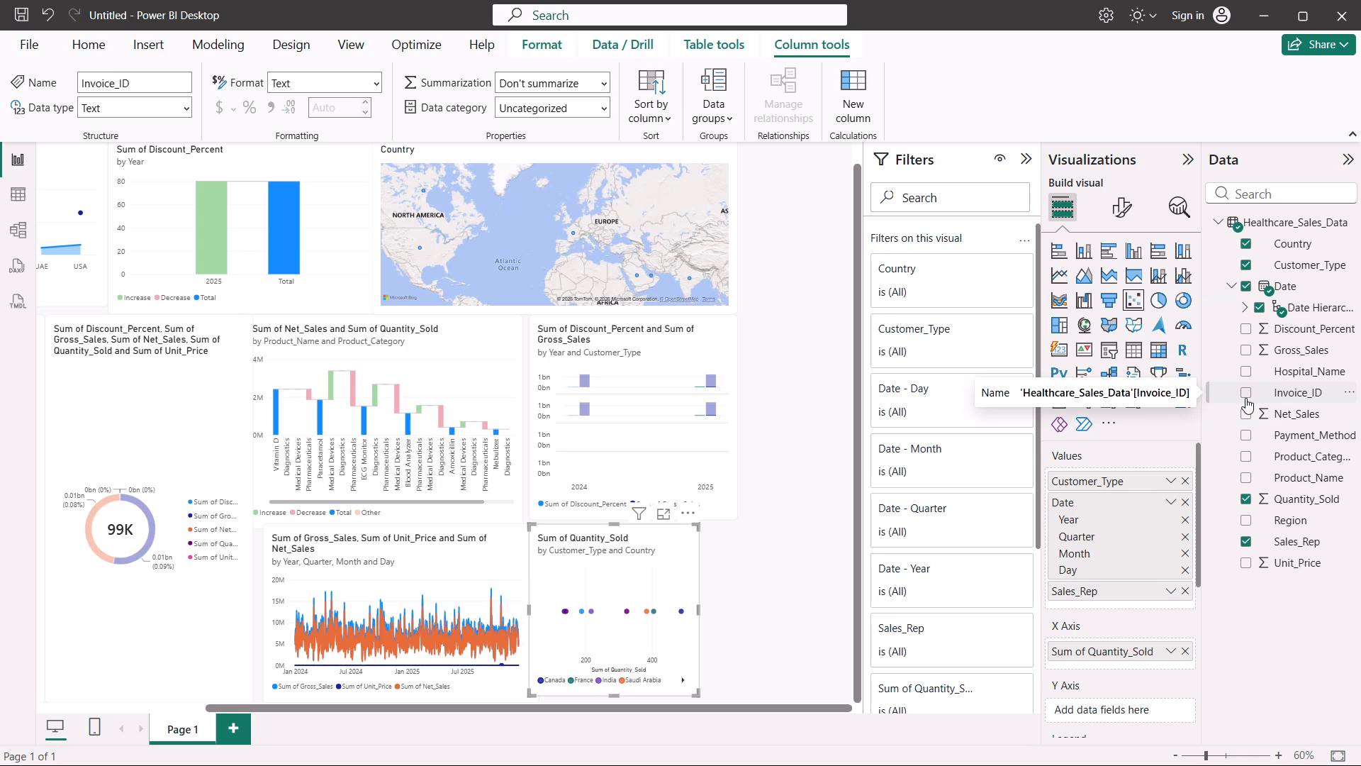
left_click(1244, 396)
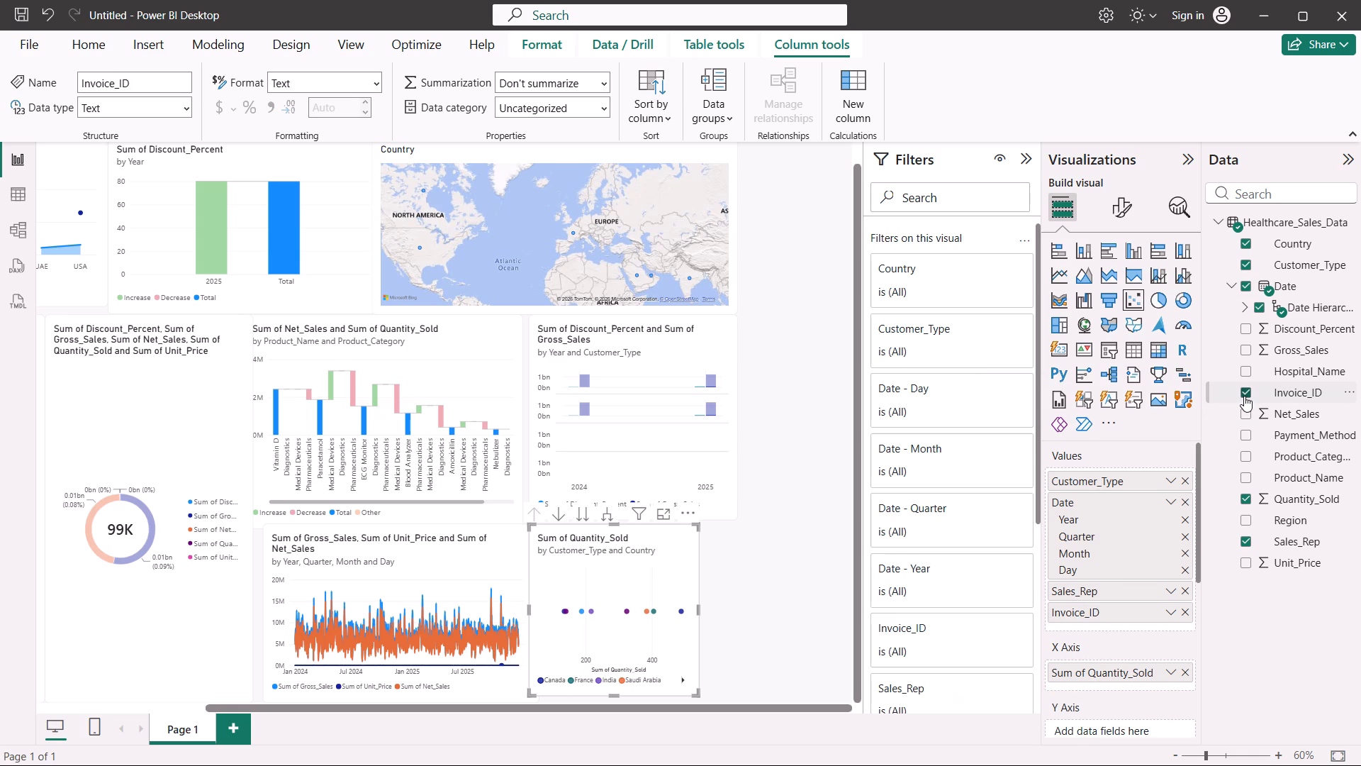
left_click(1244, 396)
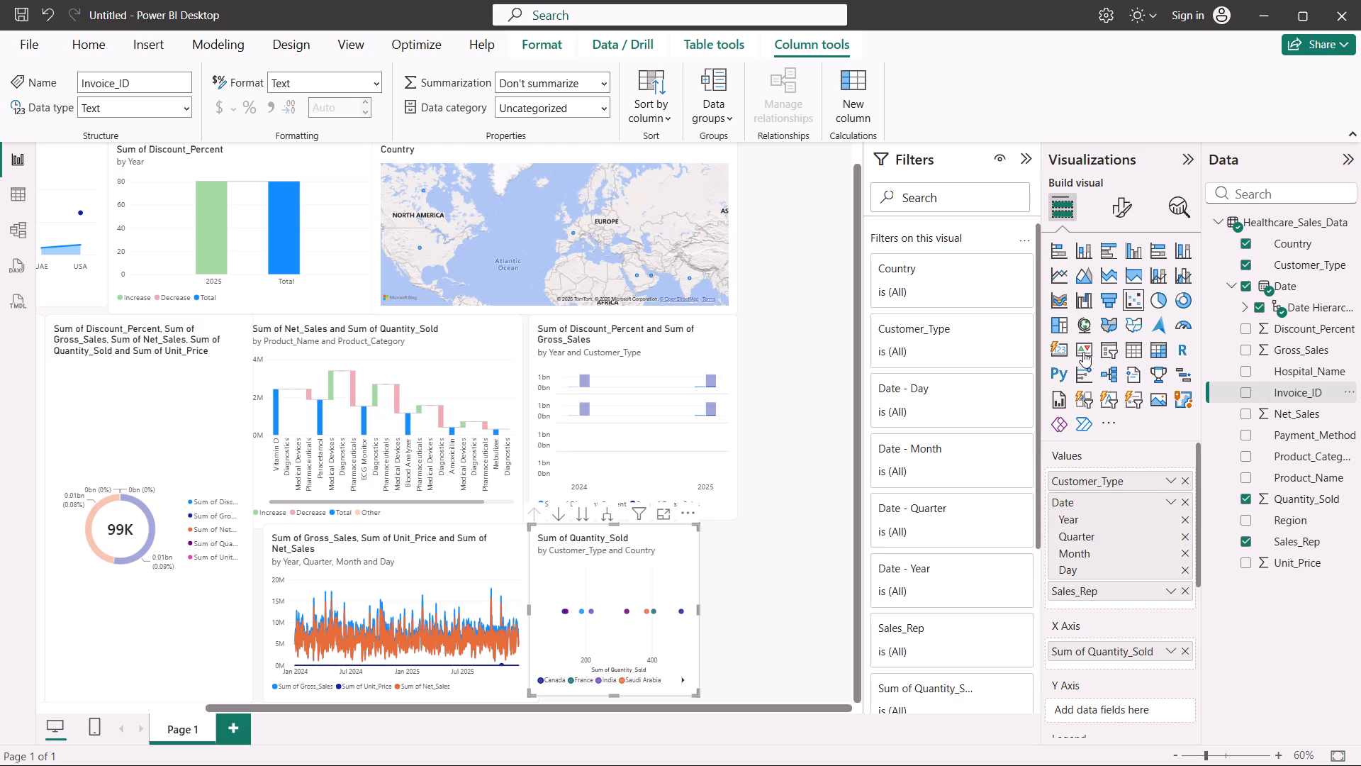
Turn on symmetry shading in the scatter chart's analytics options.
left_click(1120, 203)
left_click(1139, 337)
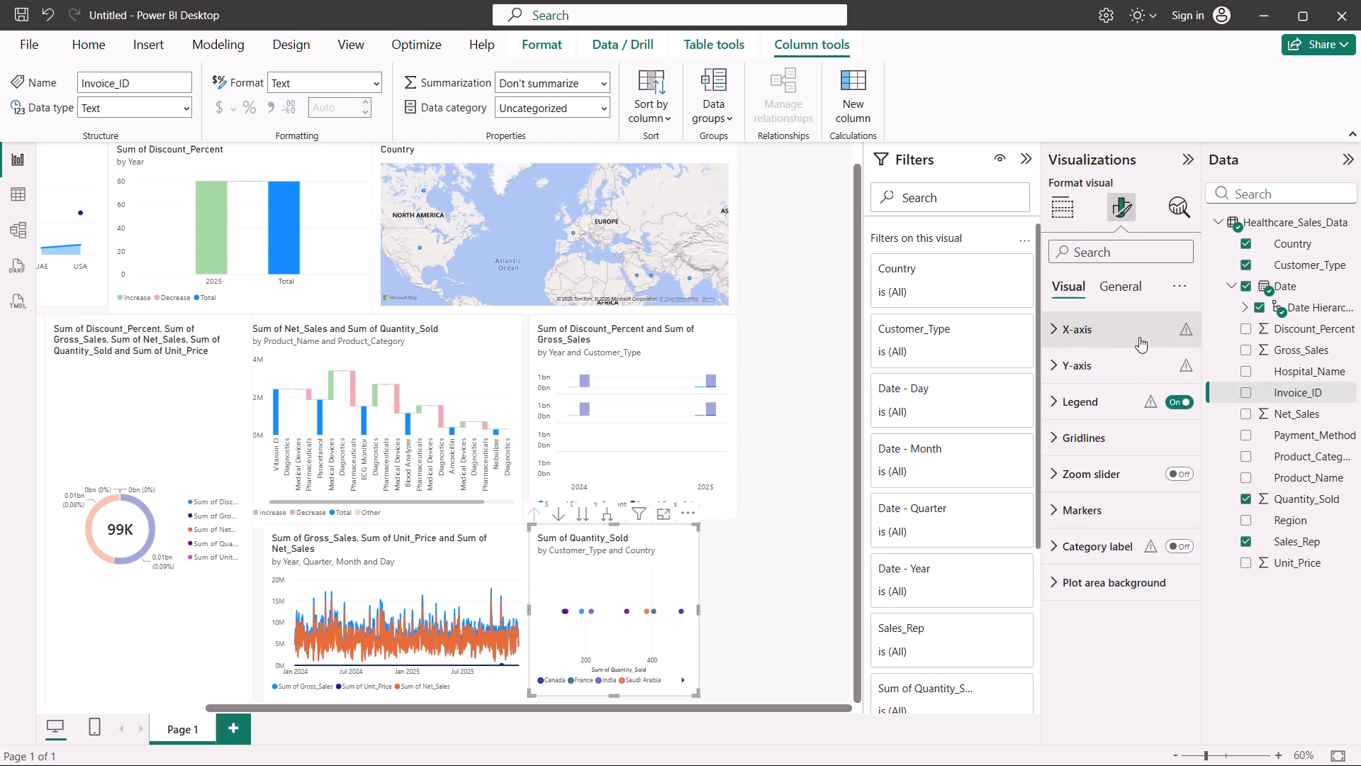
left_click(1164, 207)
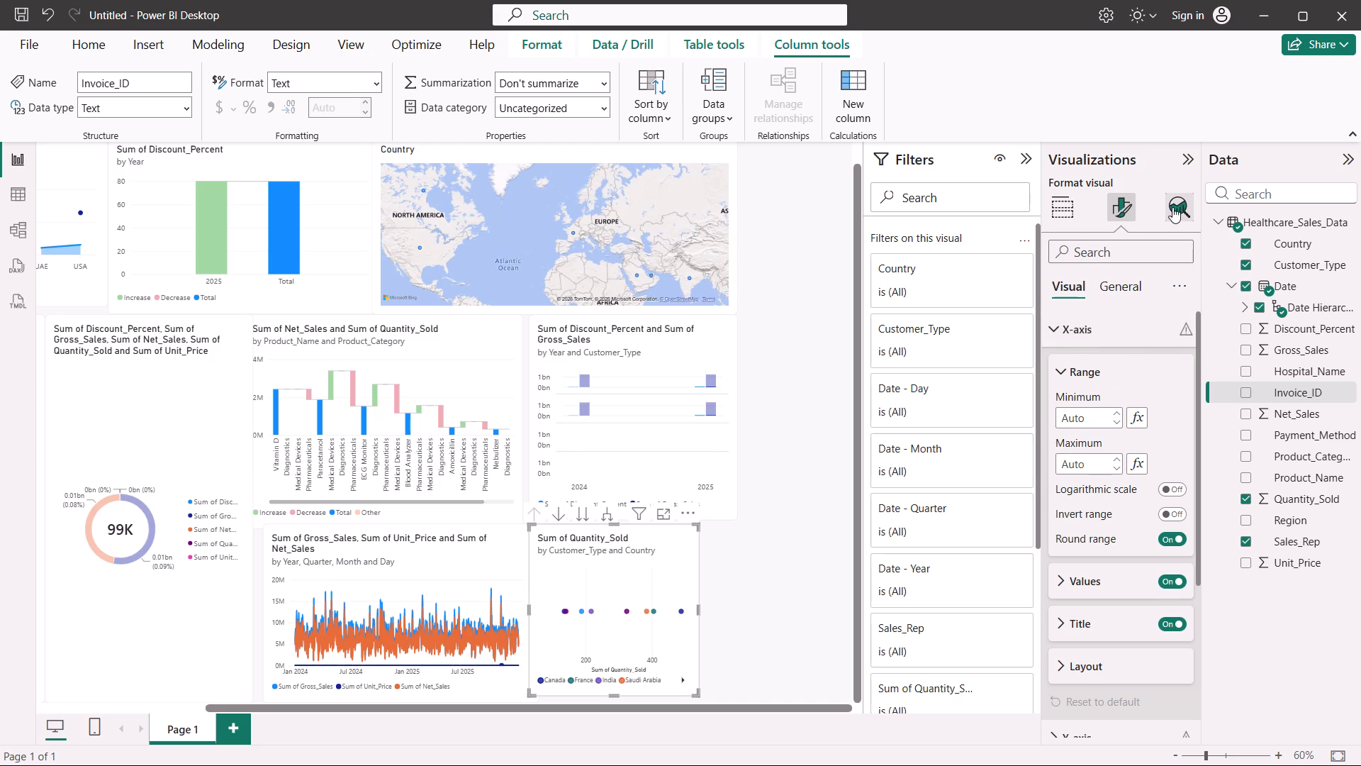
left_click(1176, 207)
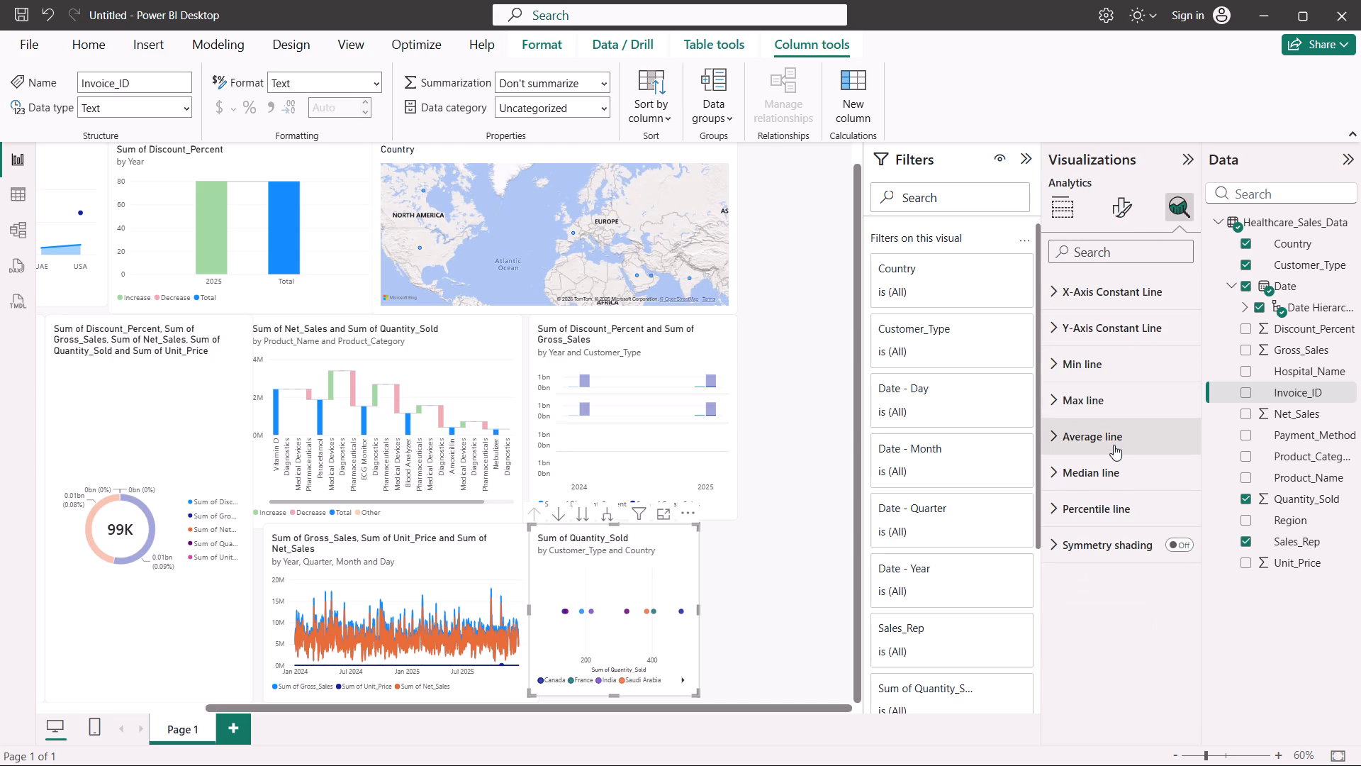
left_click(1182, 550)
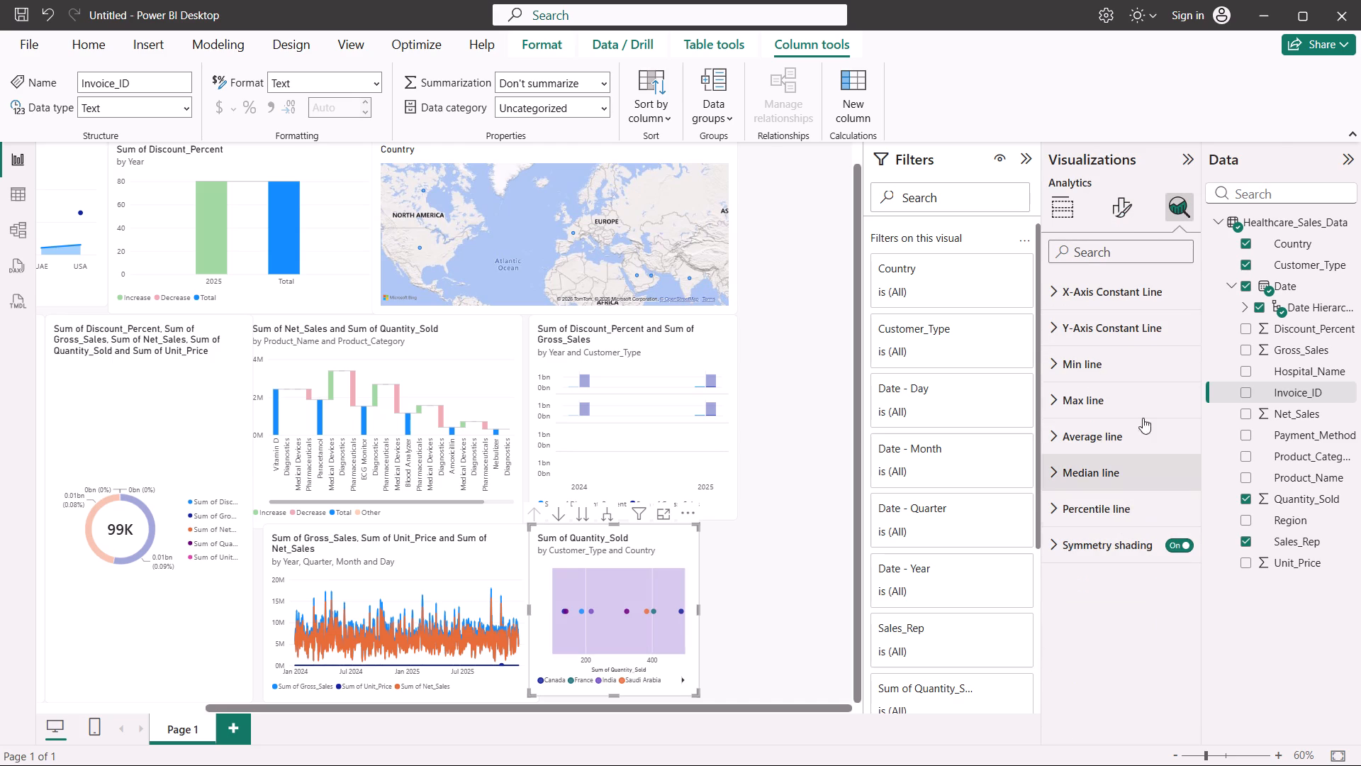
Try inverting the scatter chart's X-axis range and restore it, and turn off the axis's round range and title.
left_click(1107, 219)
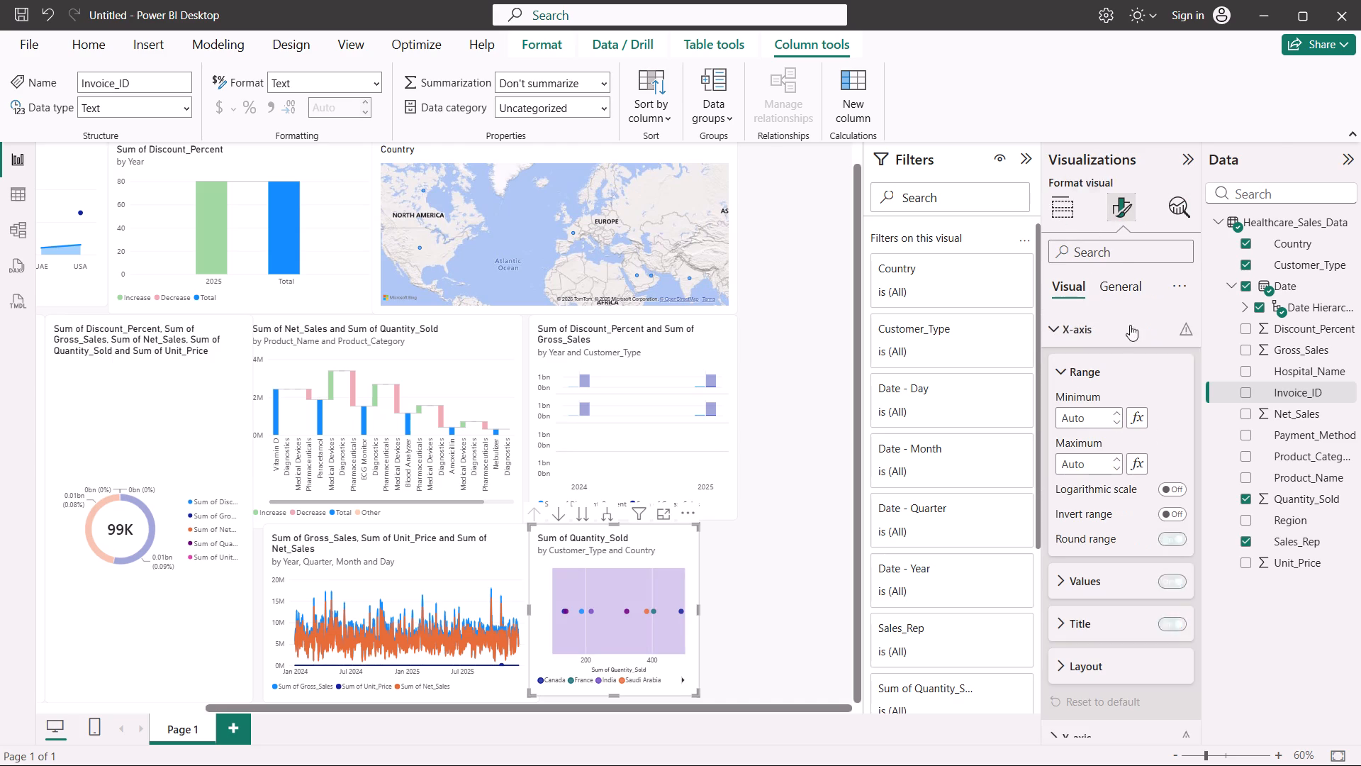
left_click(1172, 518)
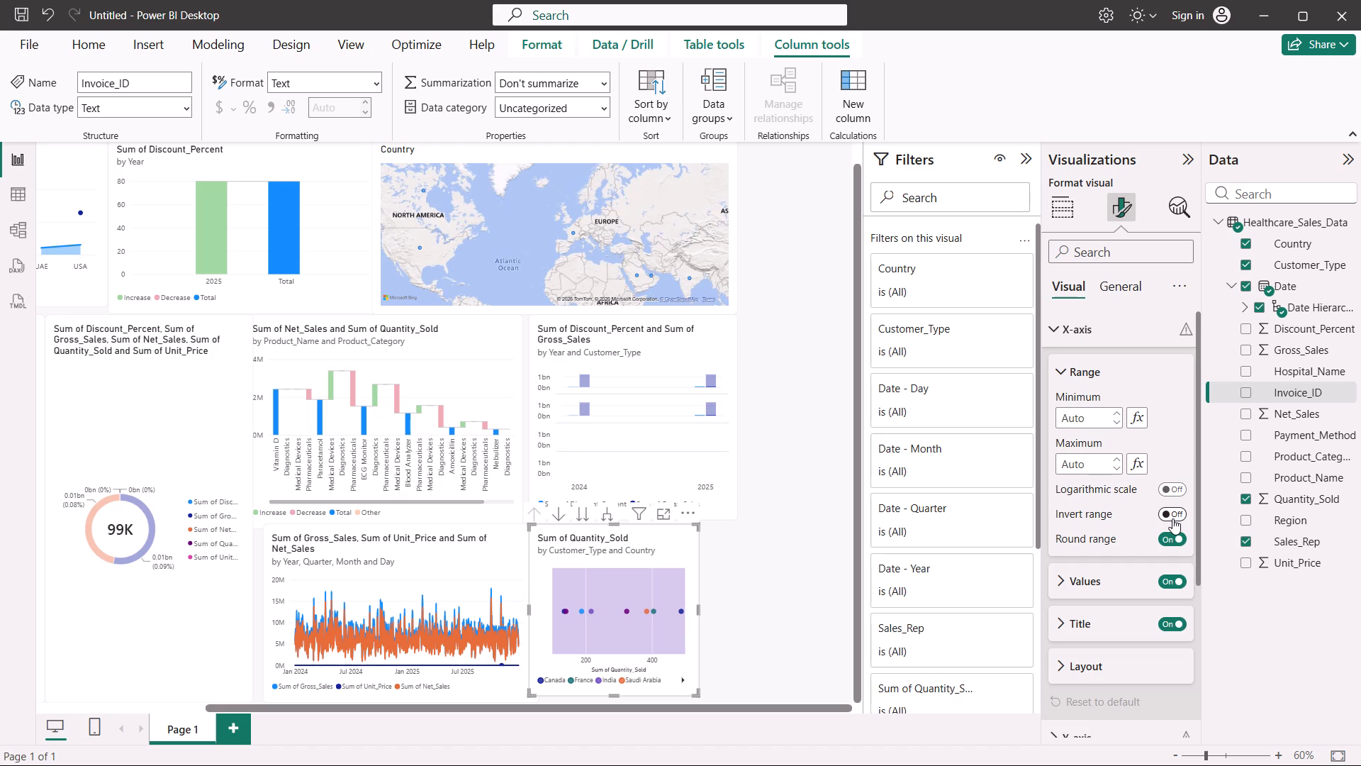
left_click(1175, 513)
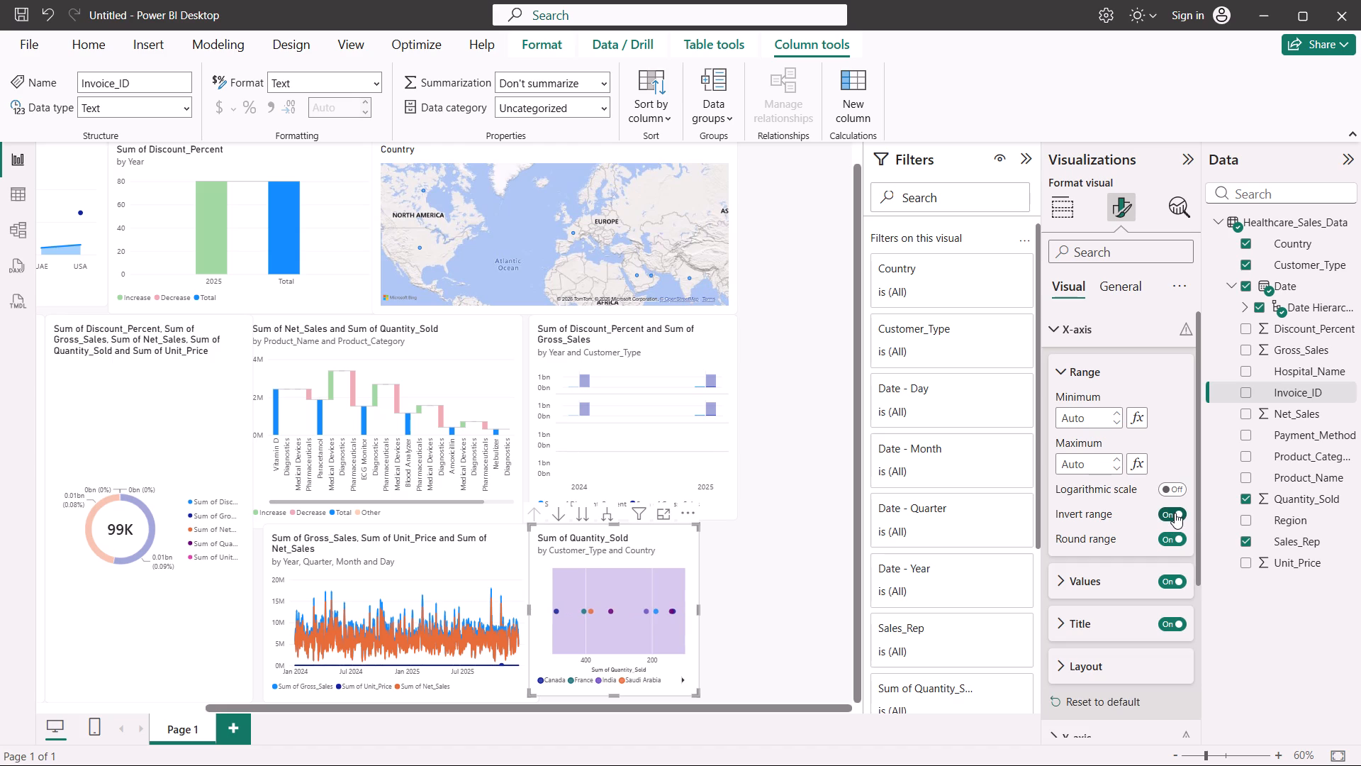
left_click(1175, 543)
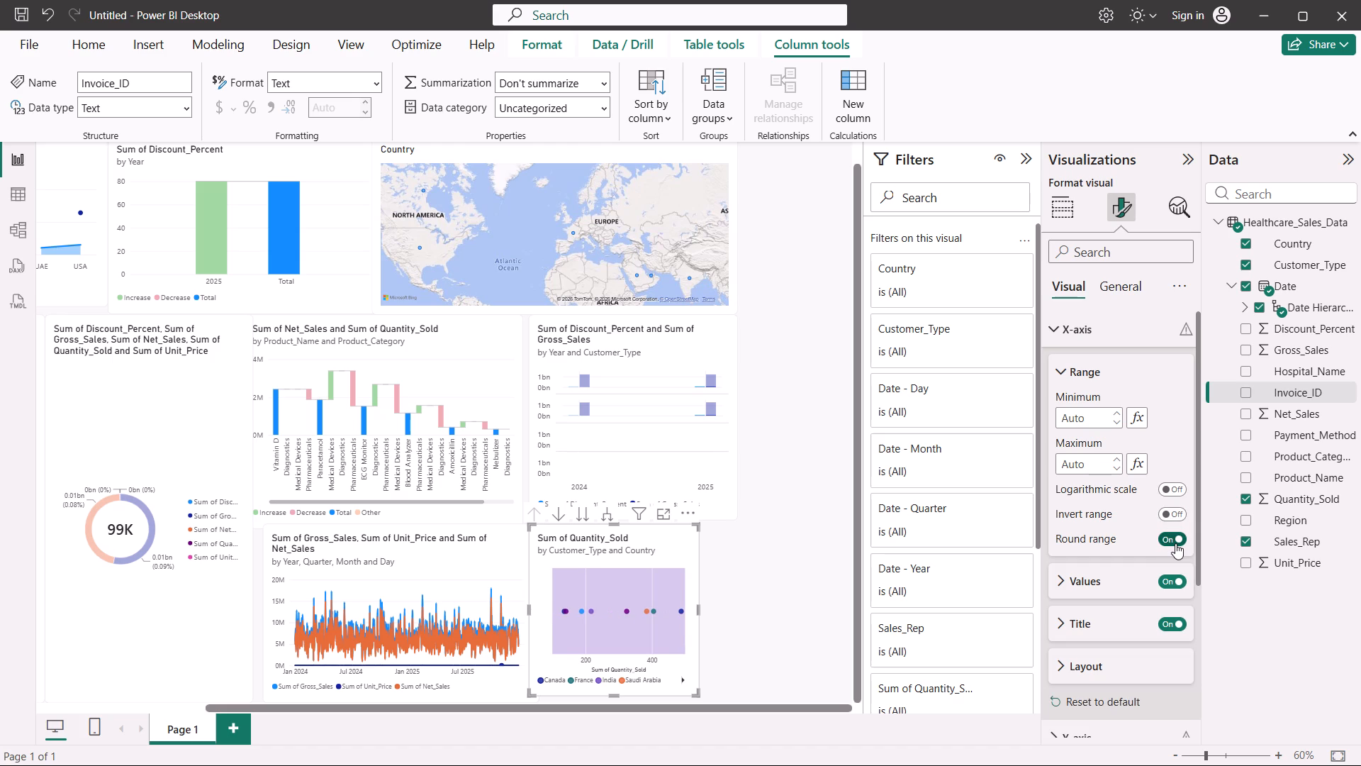
left_click(1177, 583)
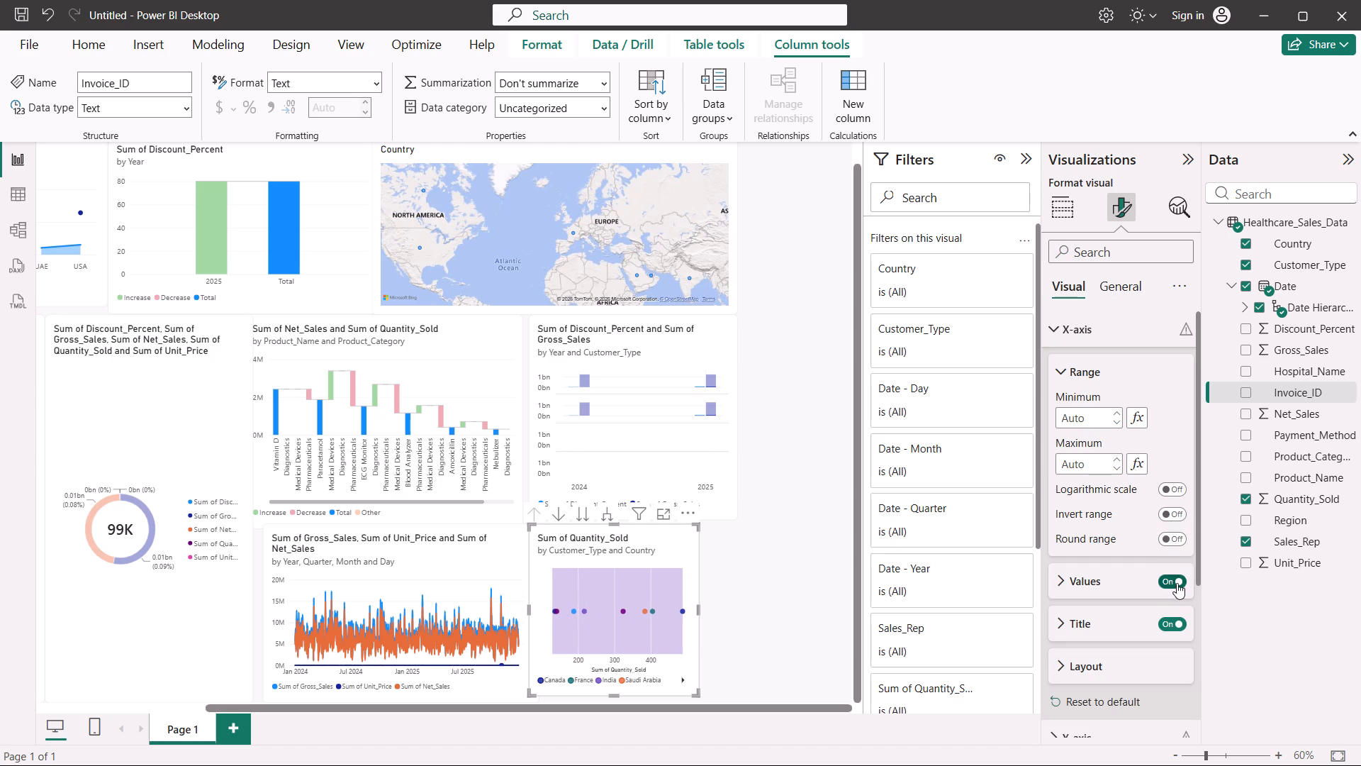
left_click(1177, 583)
left_click(1170, 623)
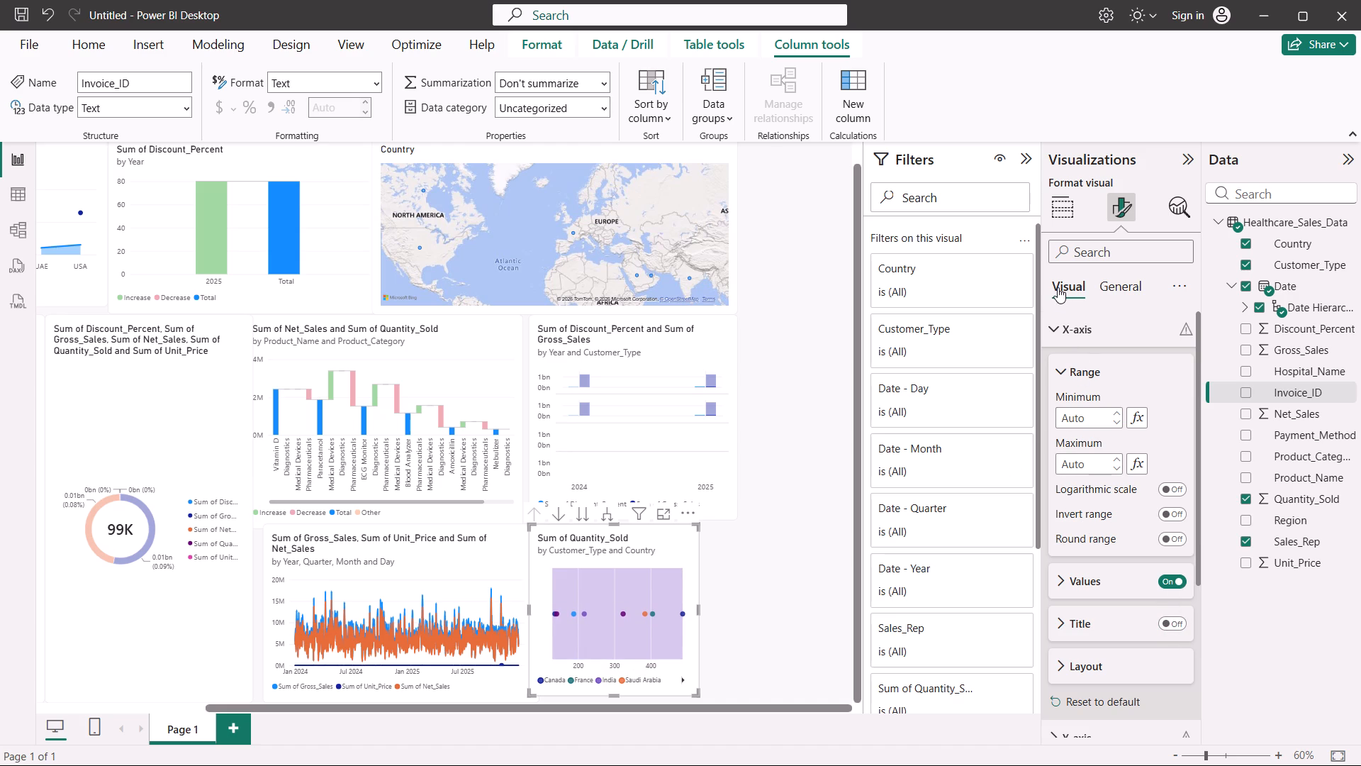
Convert the scatter chart of Quantity_Sold to a ribbon chart.
left_click(1064, 204)
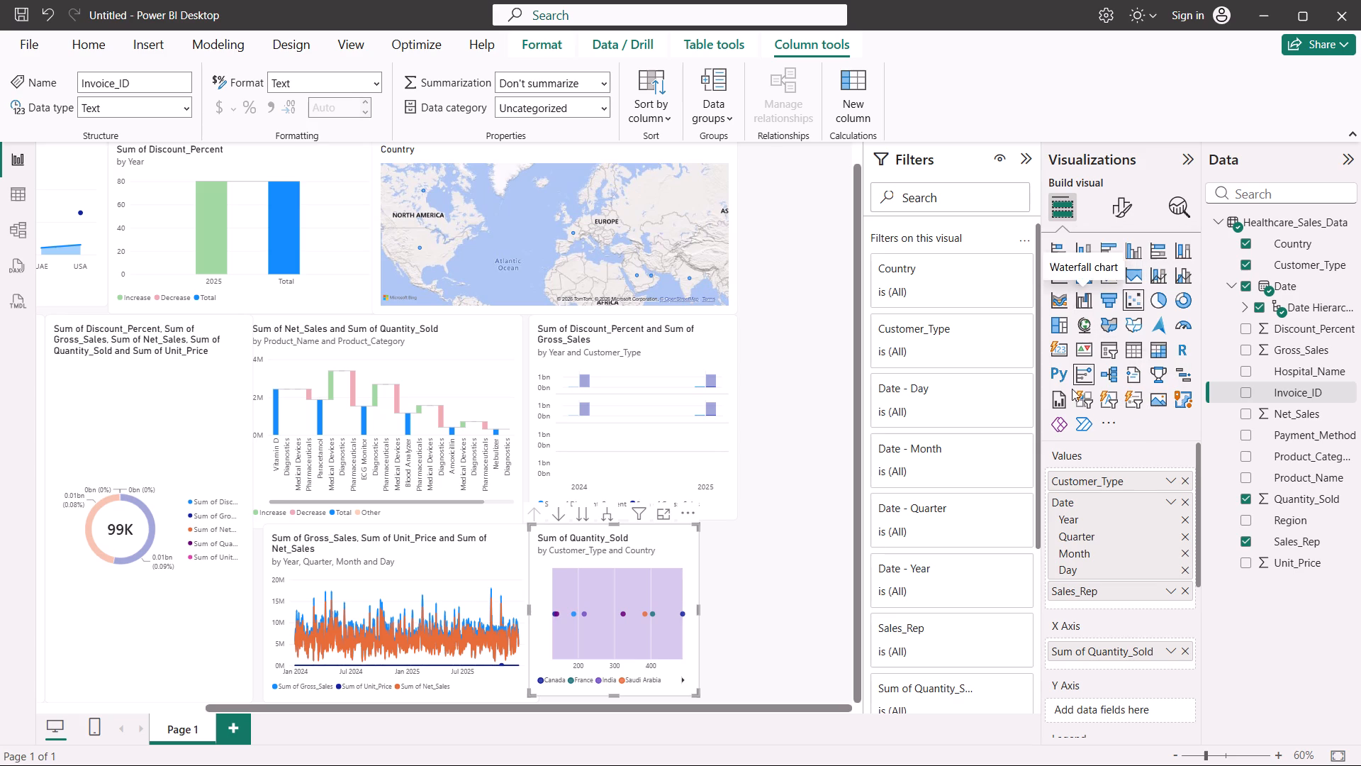
left_click(1058, 306)
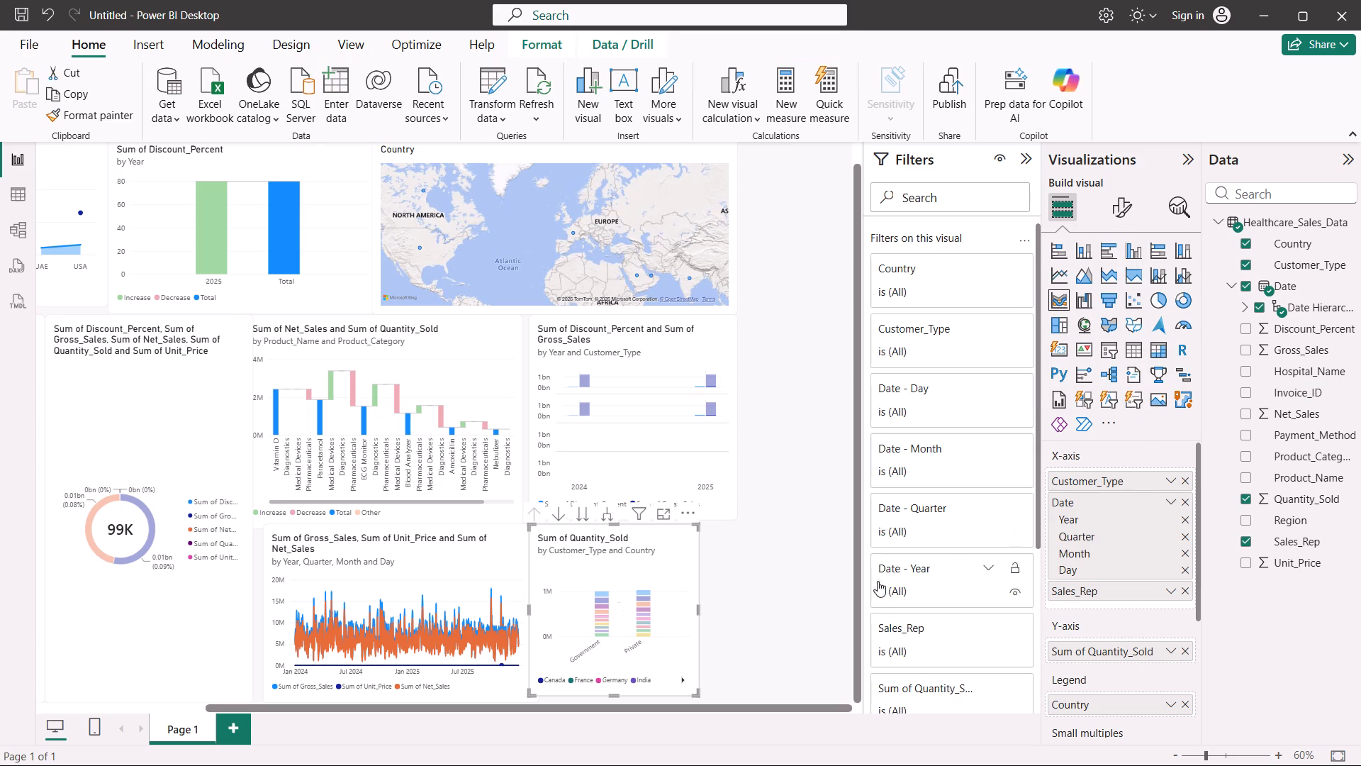
Widen the ribbon chart to nearly the full width of the clustered column chart above it.
left_click(743, 616)
left_click(654, 621)
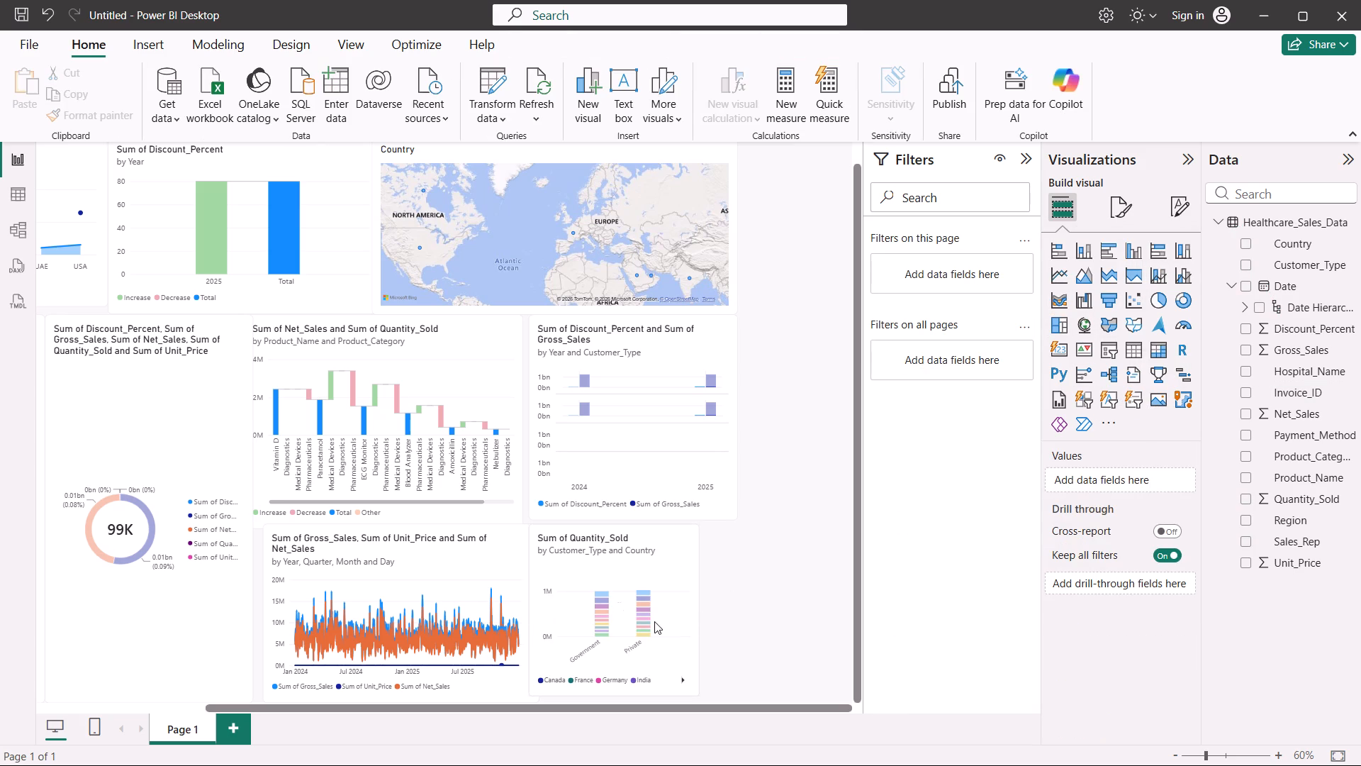
left_click_drag(700, 609, 732, 604)
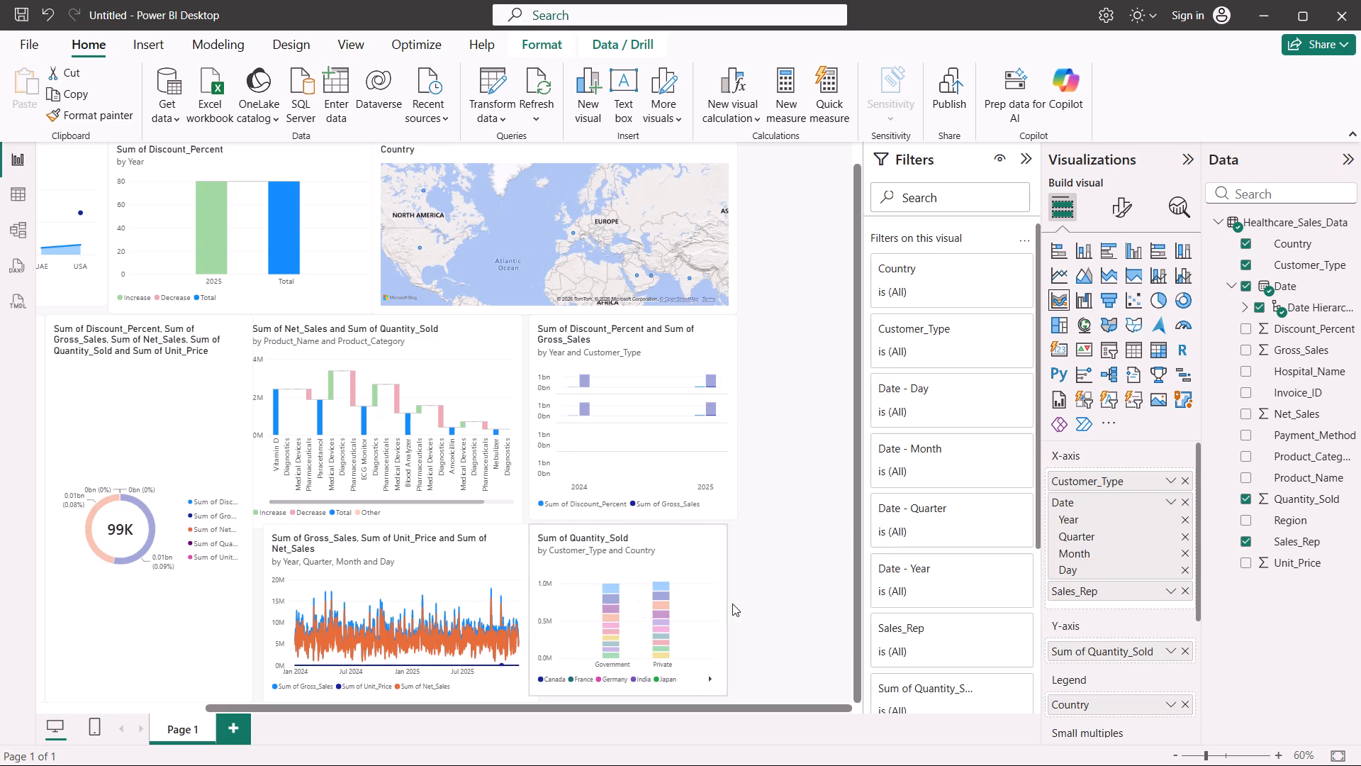
Widen the ribbon chart slightly to line its outer edge up with the clustered column chart above, and deselect it.
left_click_drag(732, 604, 739, 603)
left_click(766, 559)
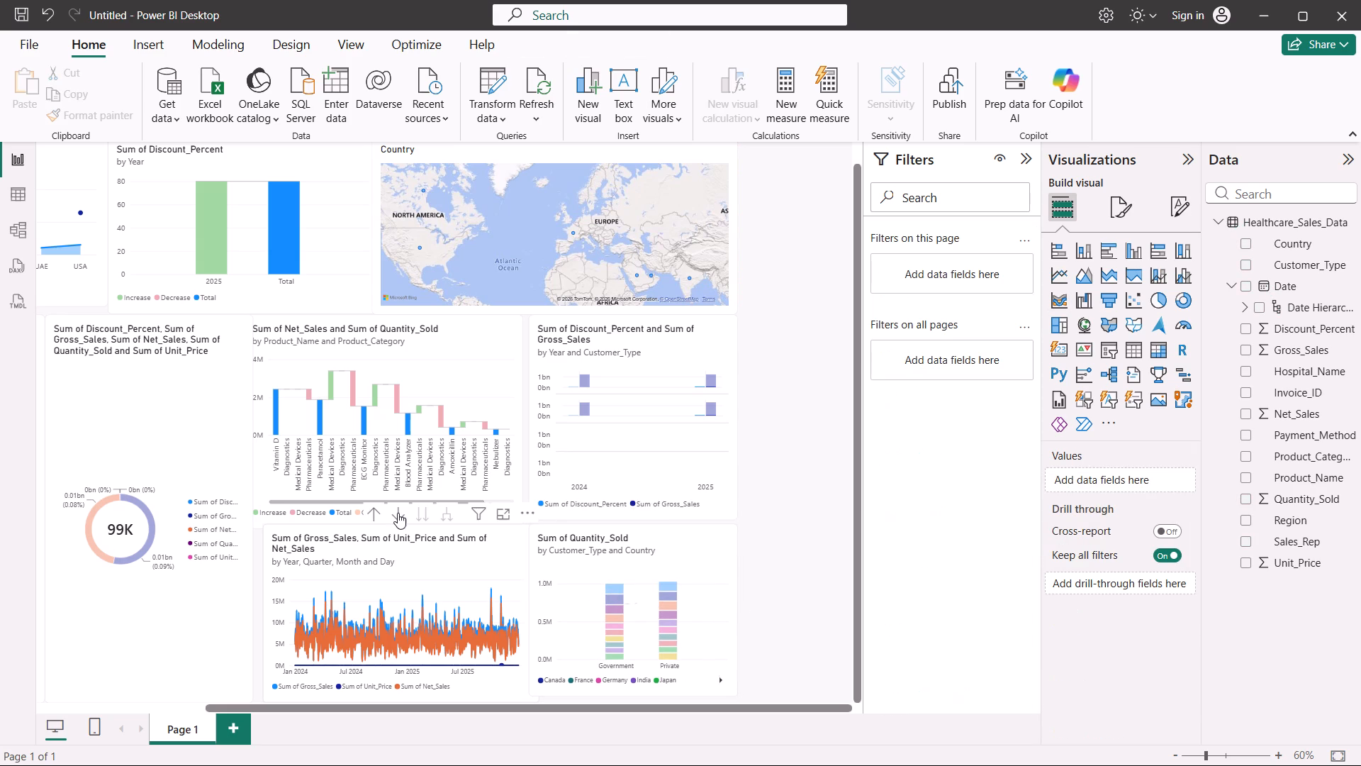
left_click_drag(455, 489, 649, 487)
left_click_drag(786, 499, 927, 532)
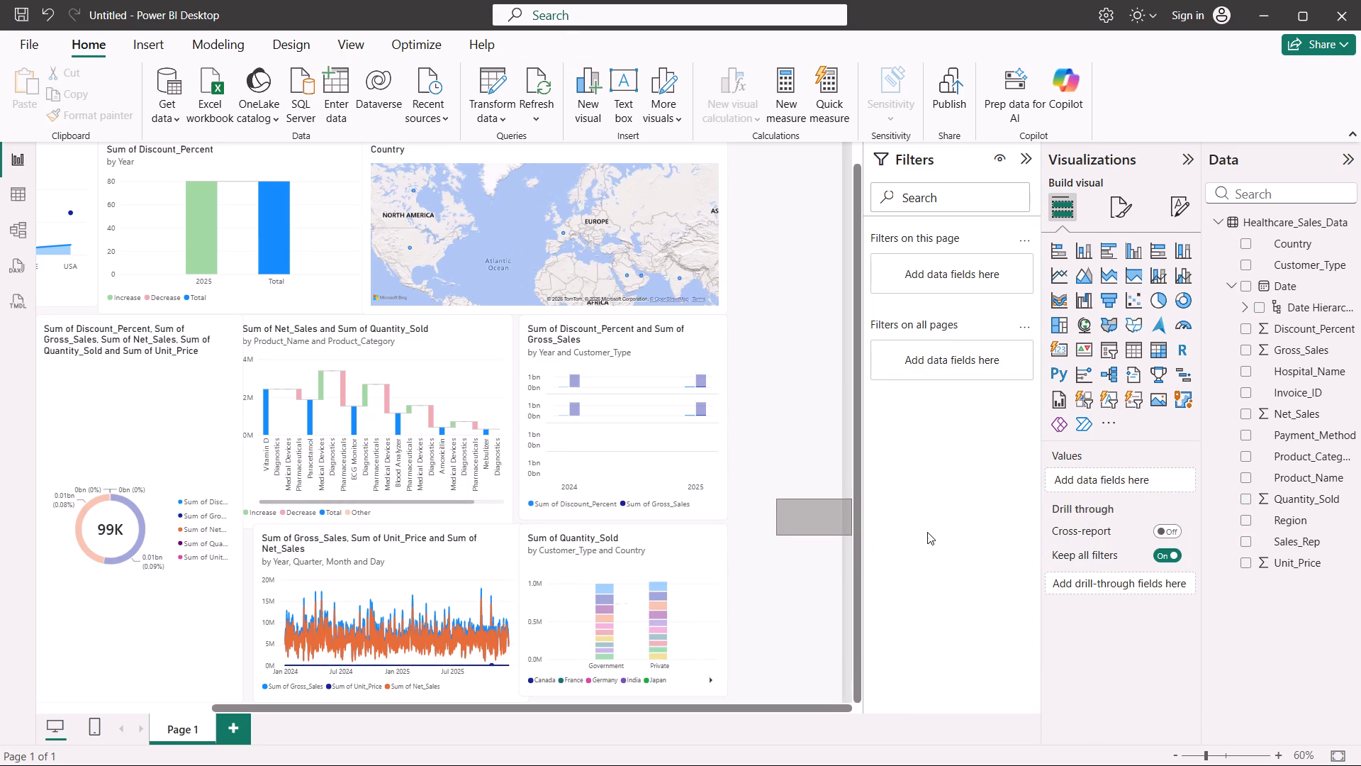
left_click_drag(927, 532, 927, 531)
Select the donut chart of summed measures and try highlighting one of its segments.
left_click_drag(331, 711, 180, 707)
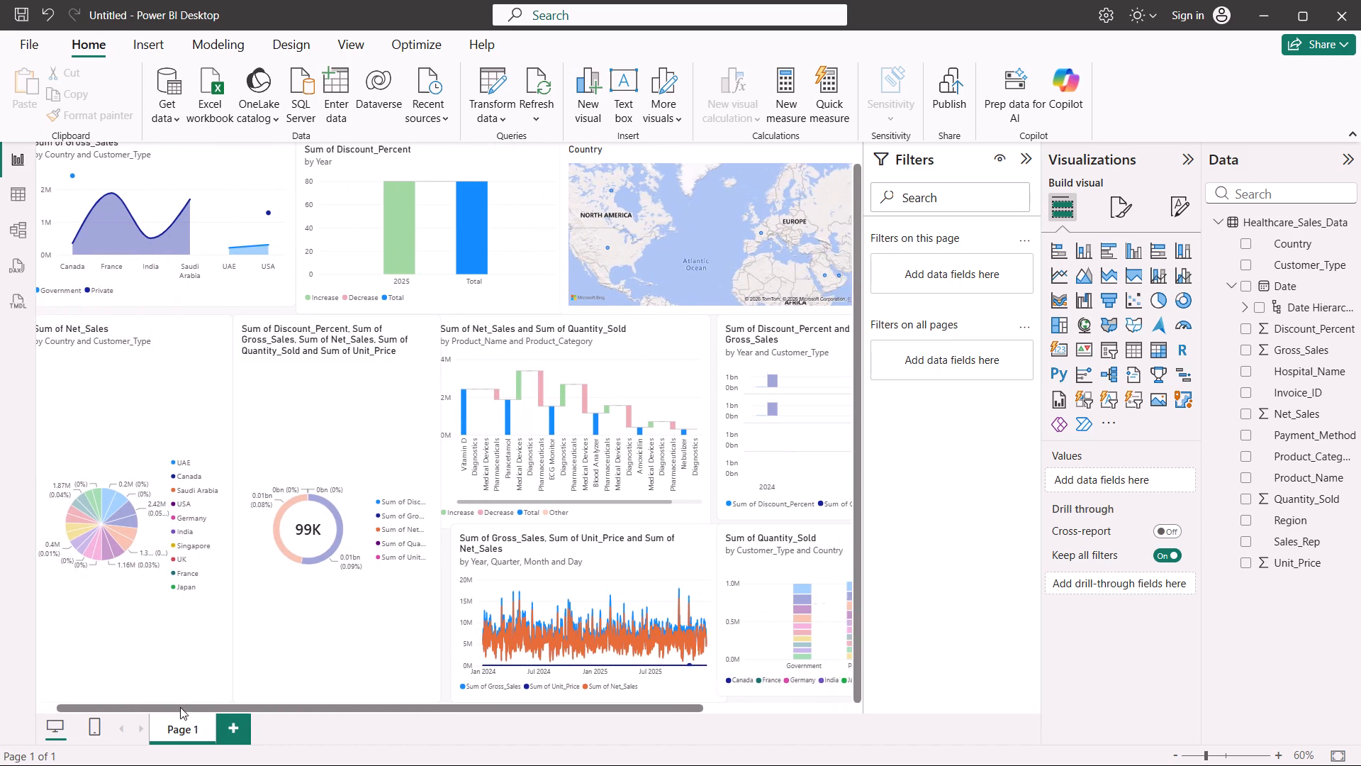
left_click_drag(180, 707, 141, 709)
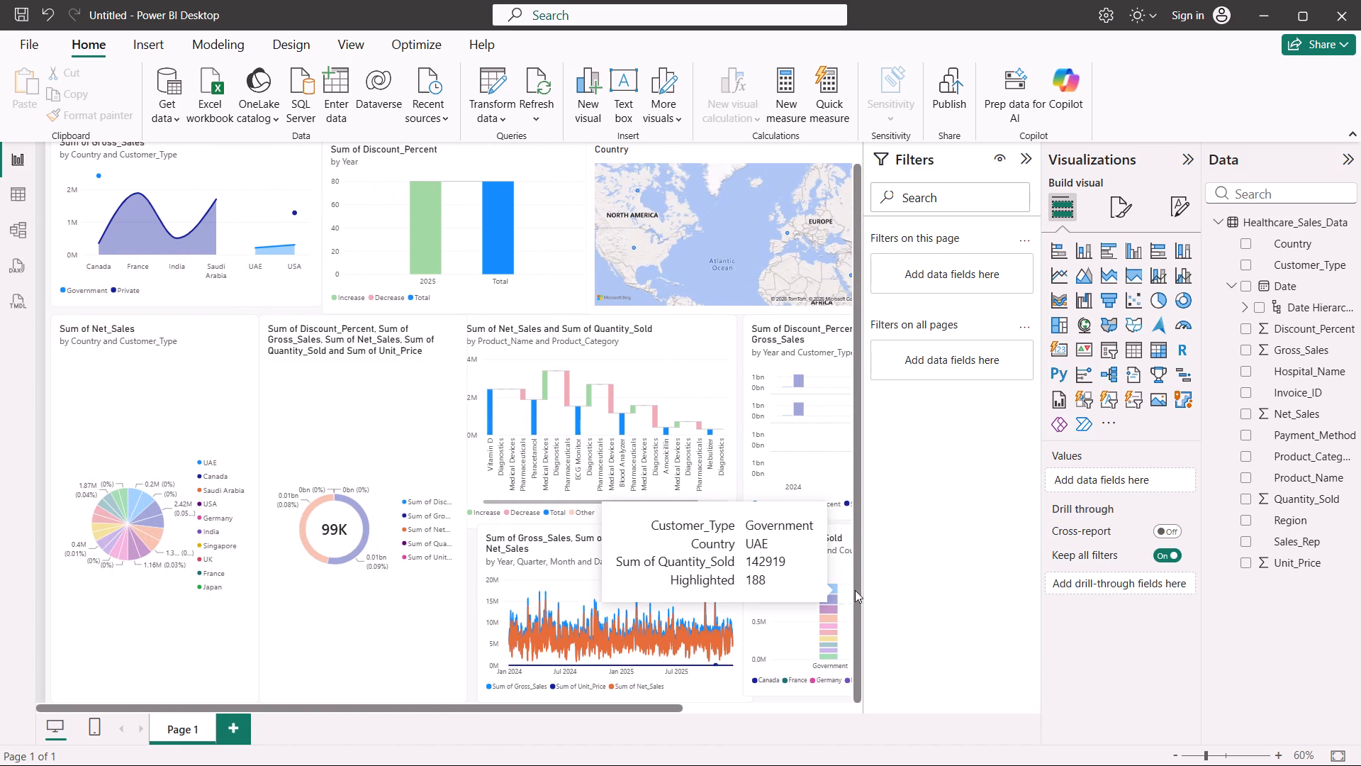
left_click_drag(860, 589, 873, 595)
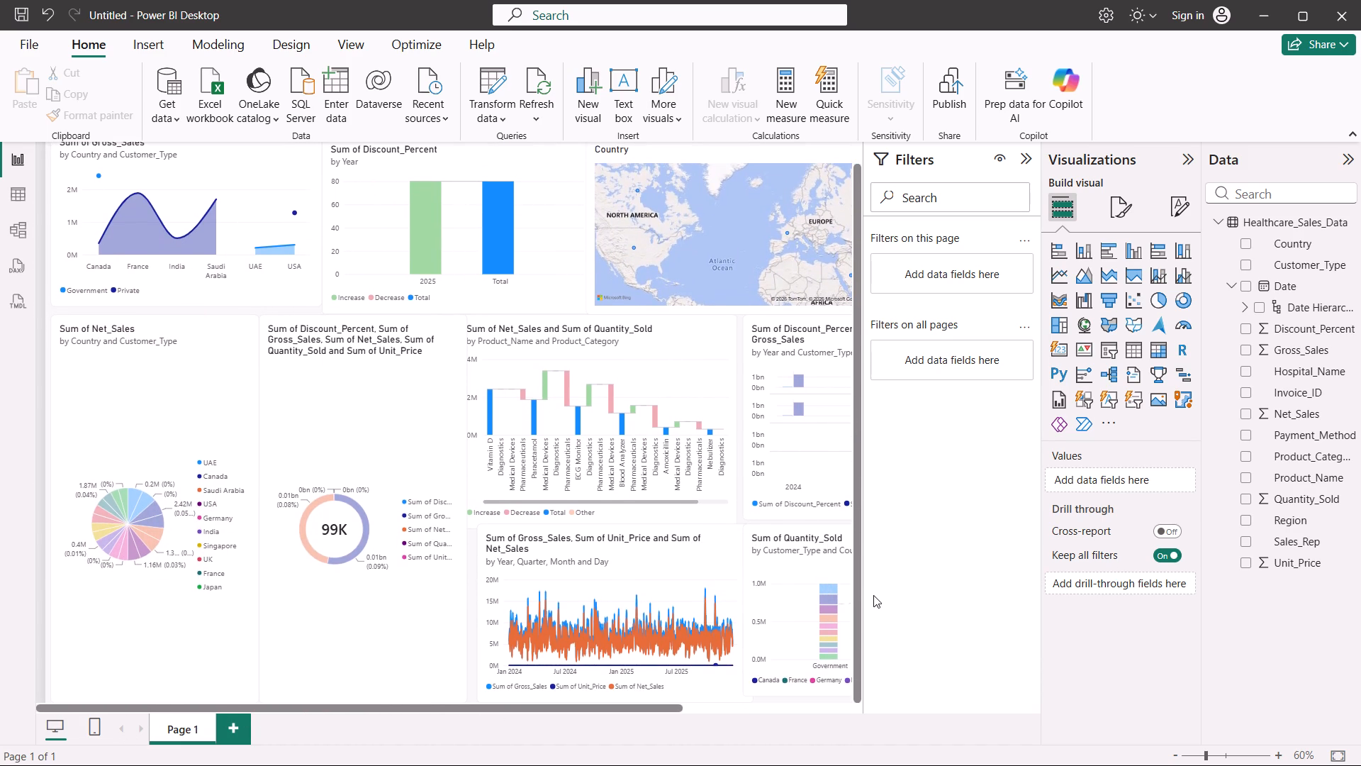
scroll(644, 484, "left", 1)
left_click(407, 517)
triple_click(347, 502)
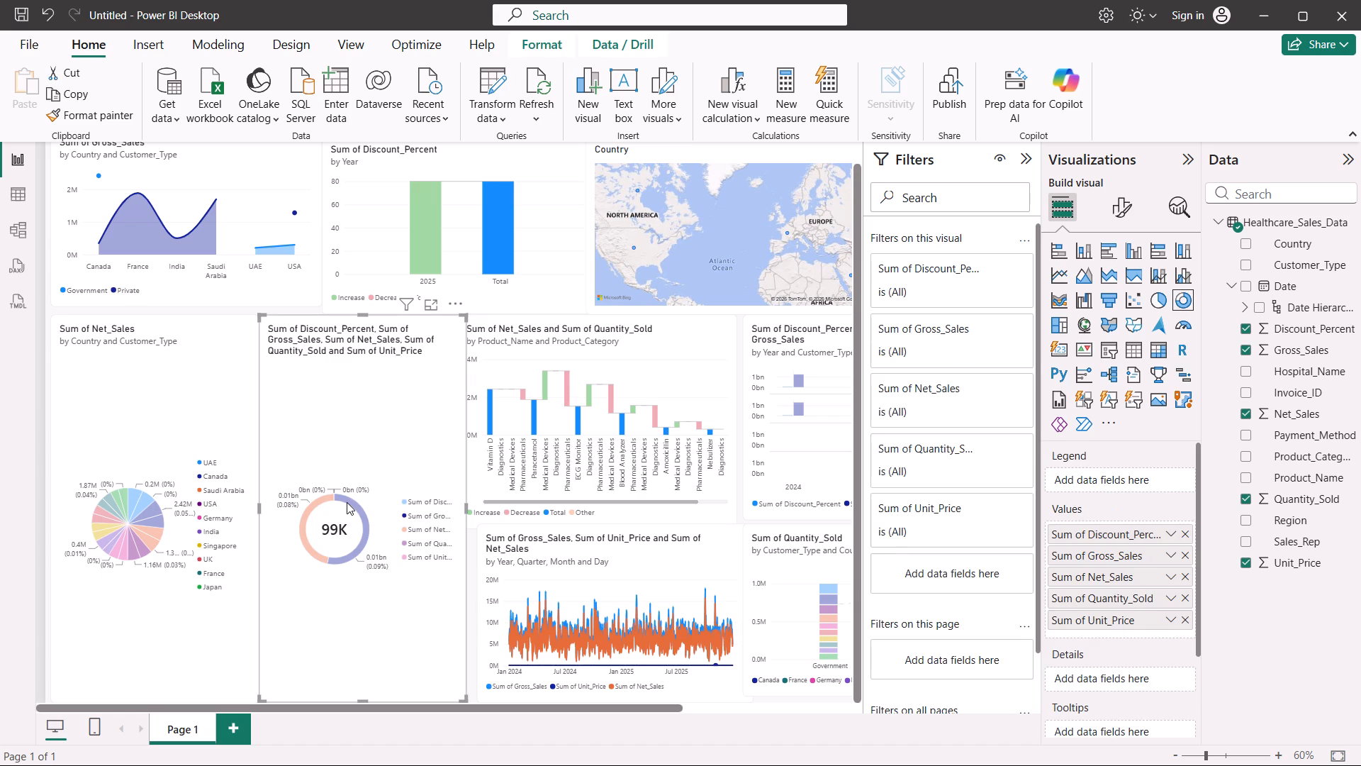
left_click(347, 502)
Cross-filter the page by the Net_Sales pie chart's Private and Government slices for Saudi Arabia, Canada, UAE and Japan.
left_click(155, 543)
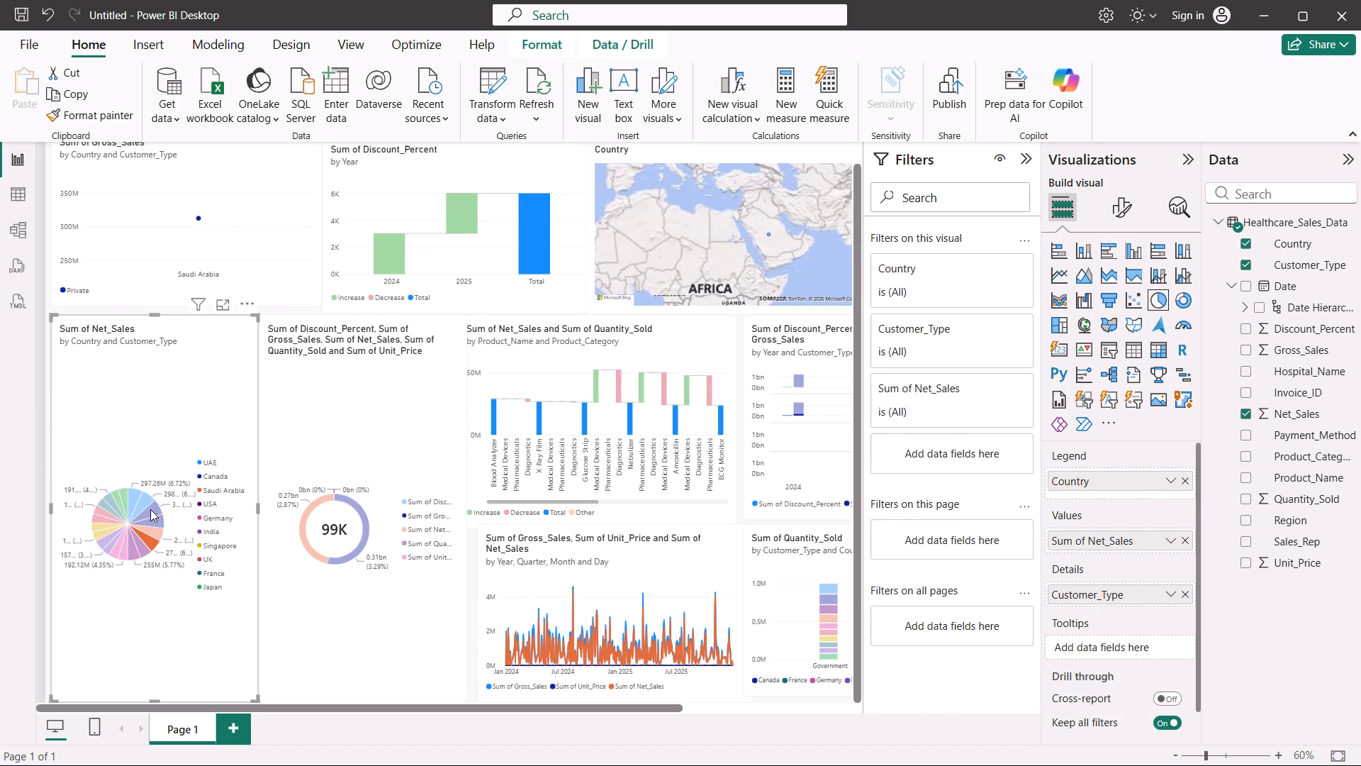
left_click(150, 531)
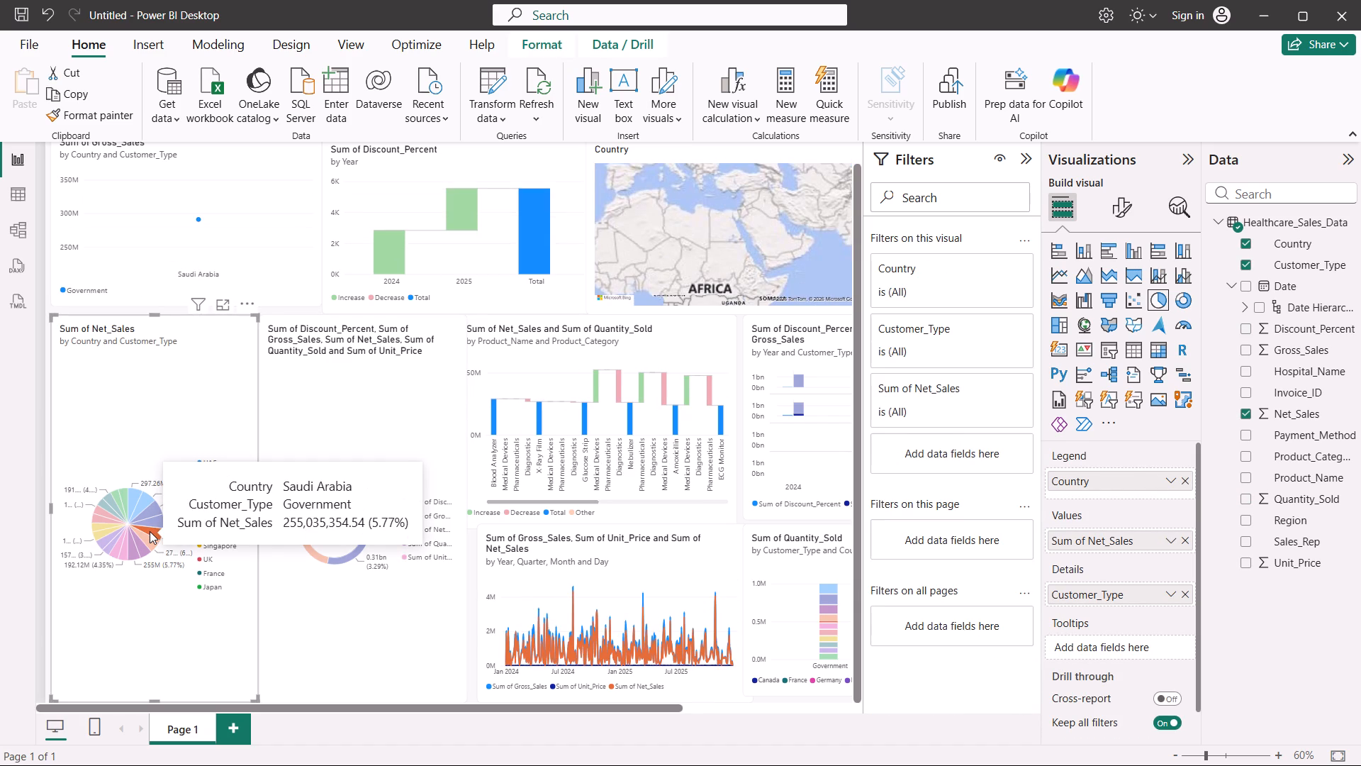
left_click(152, 520)
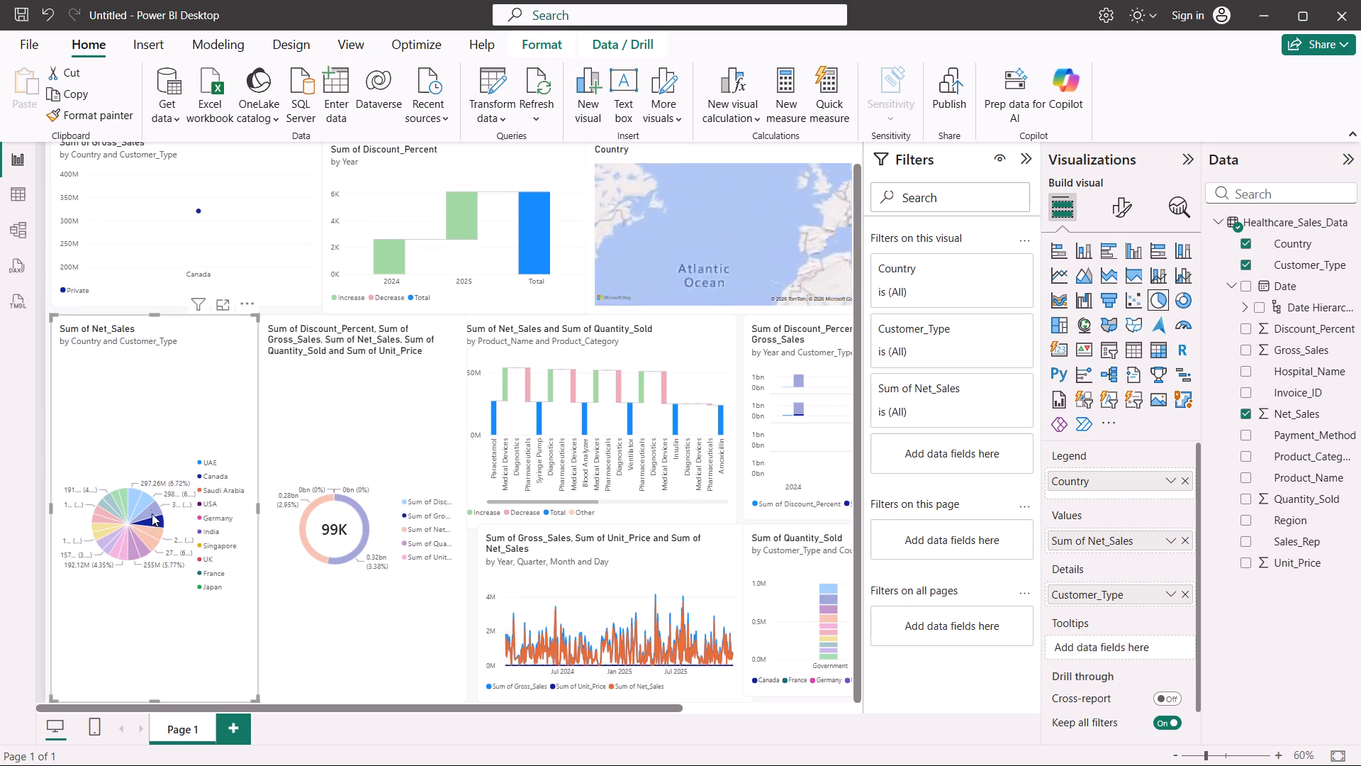
left_click(149, 513)
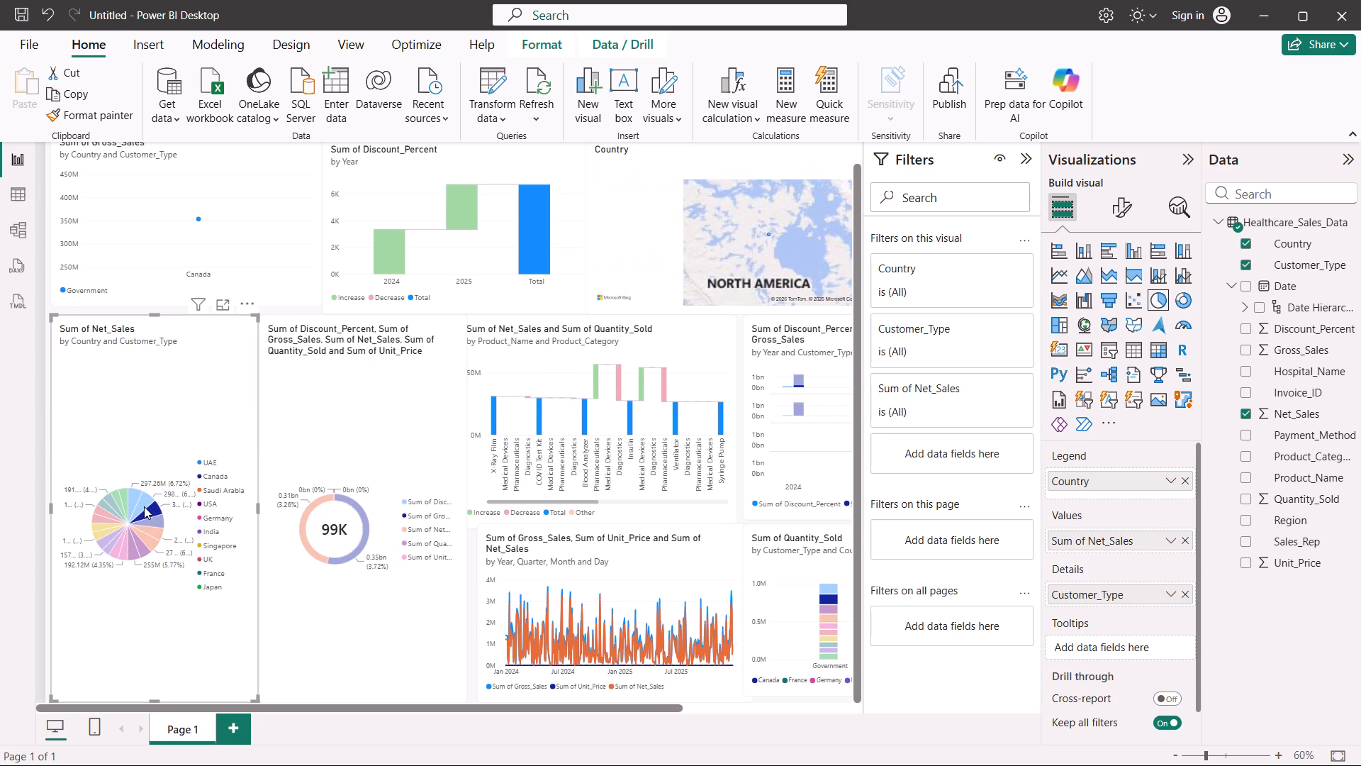
left_click(142, 504)
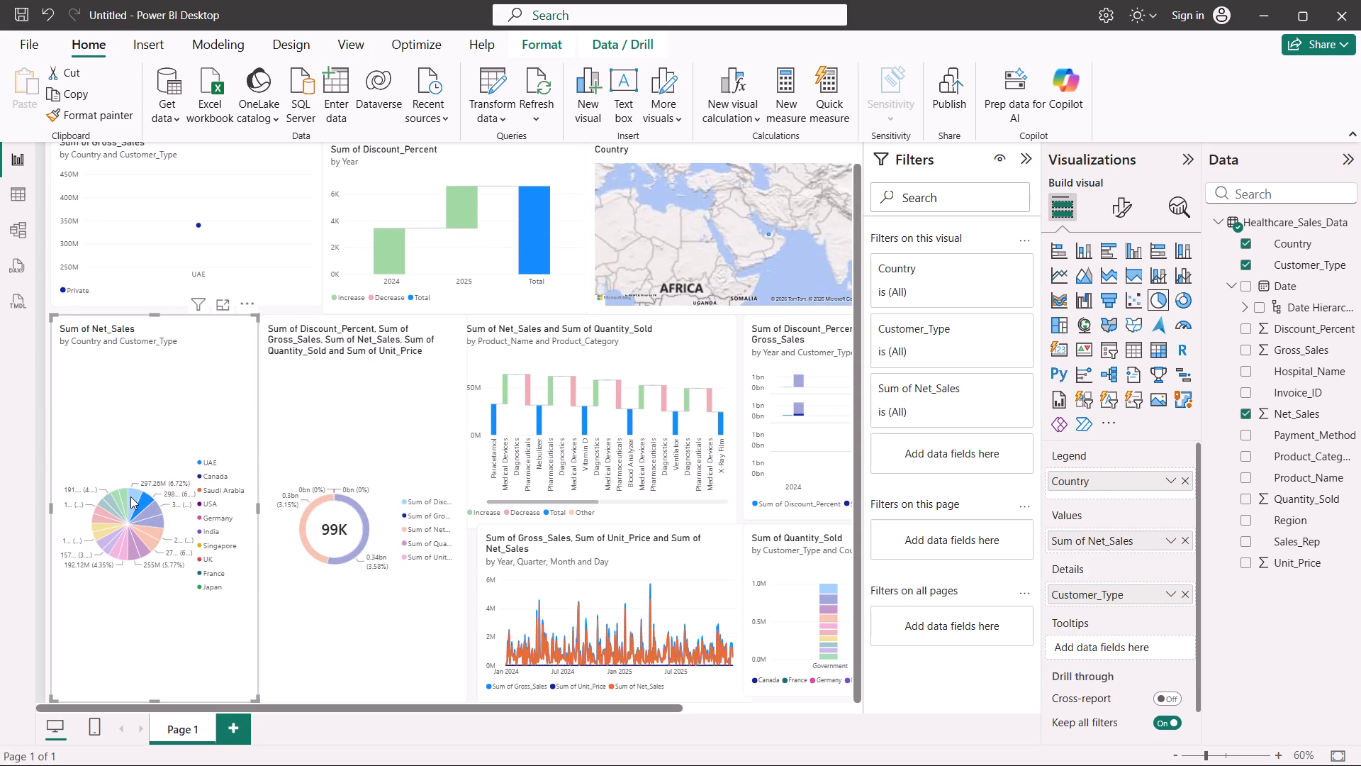
left_click(131, 499)
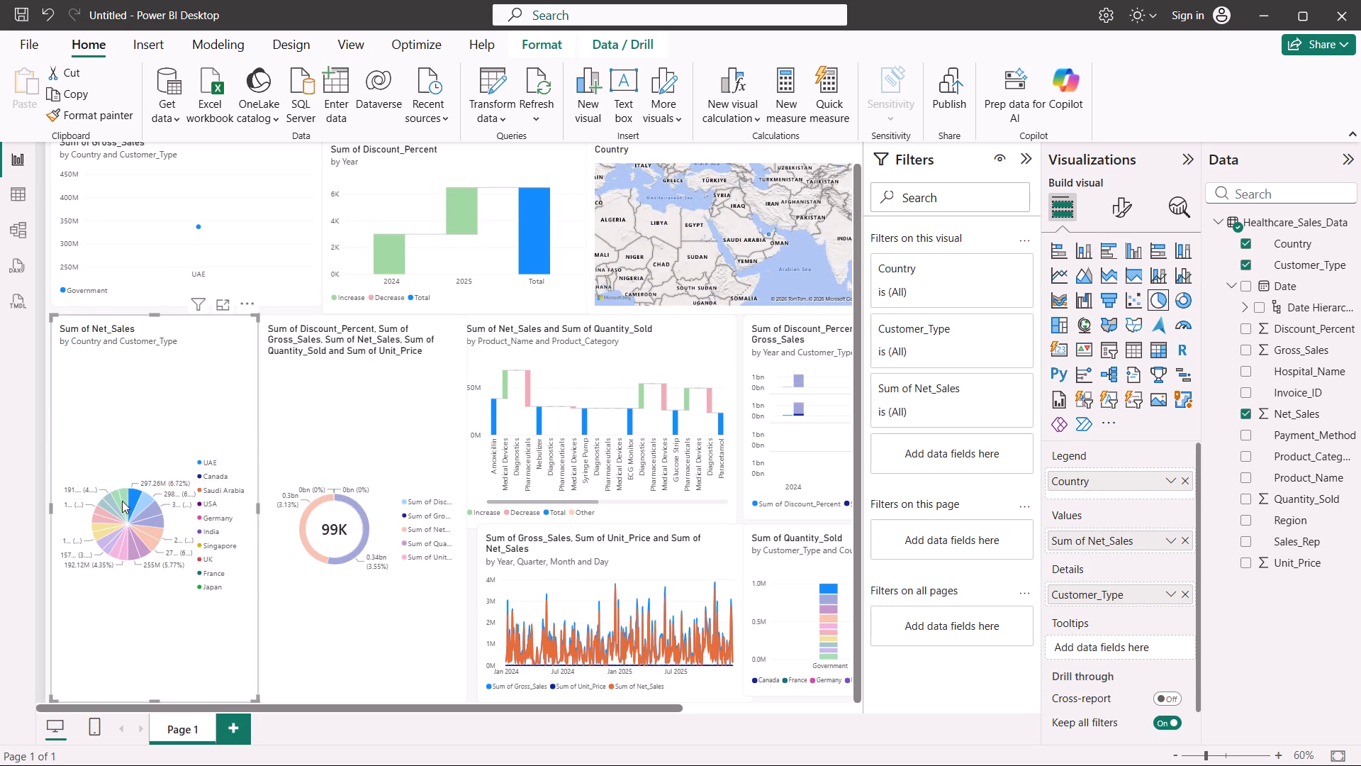
left_click(125, 498)
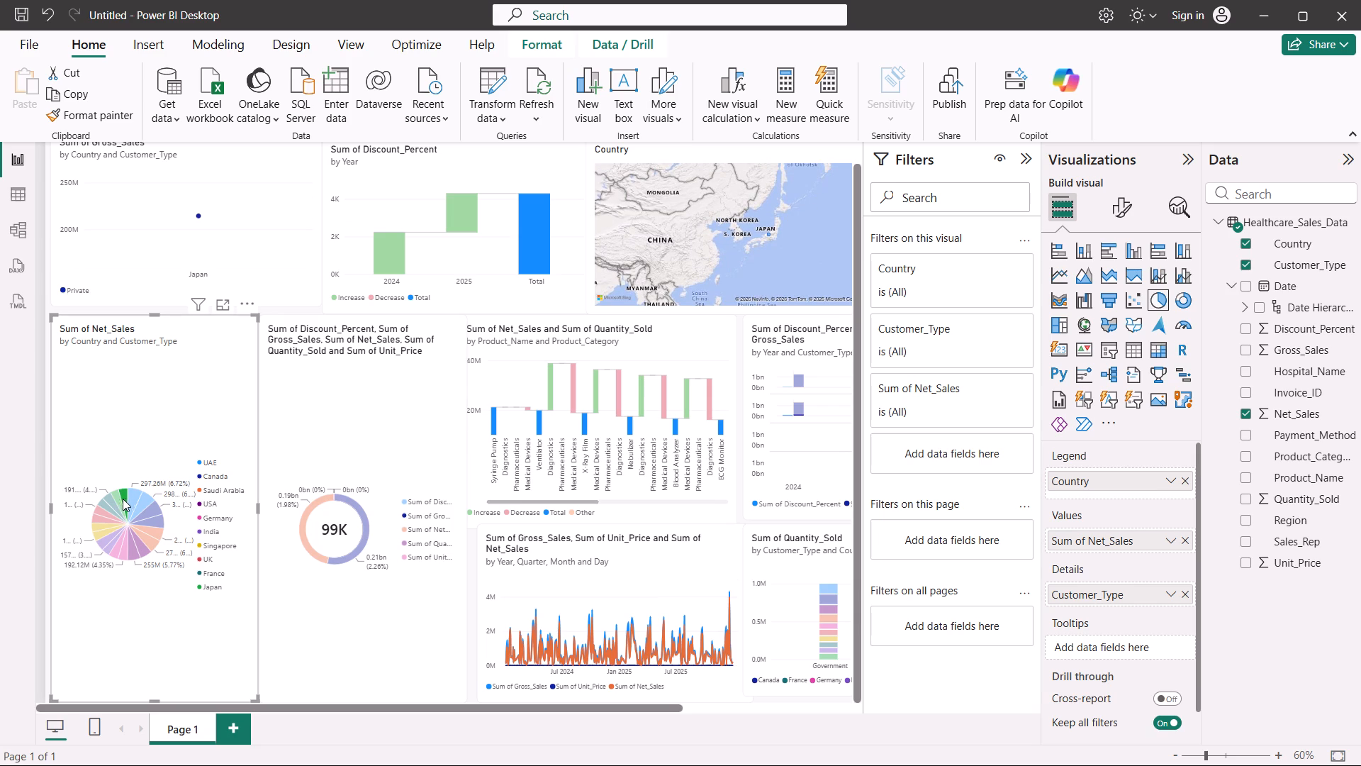
left_click(118, 499)
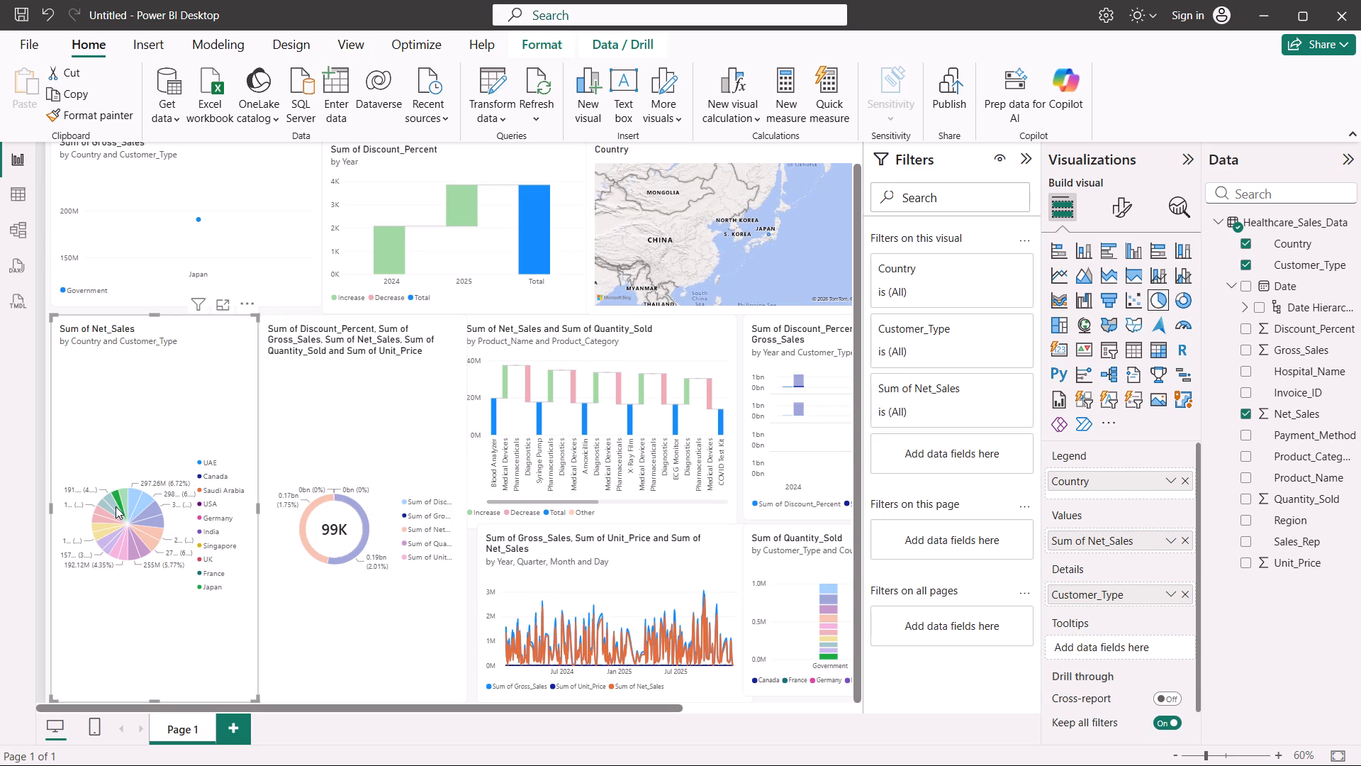
Cross-filter the page by the Net_Sales pie chart's slices for France, UK, Singapore, India, UAE and Germany.
left_click(113, 506)
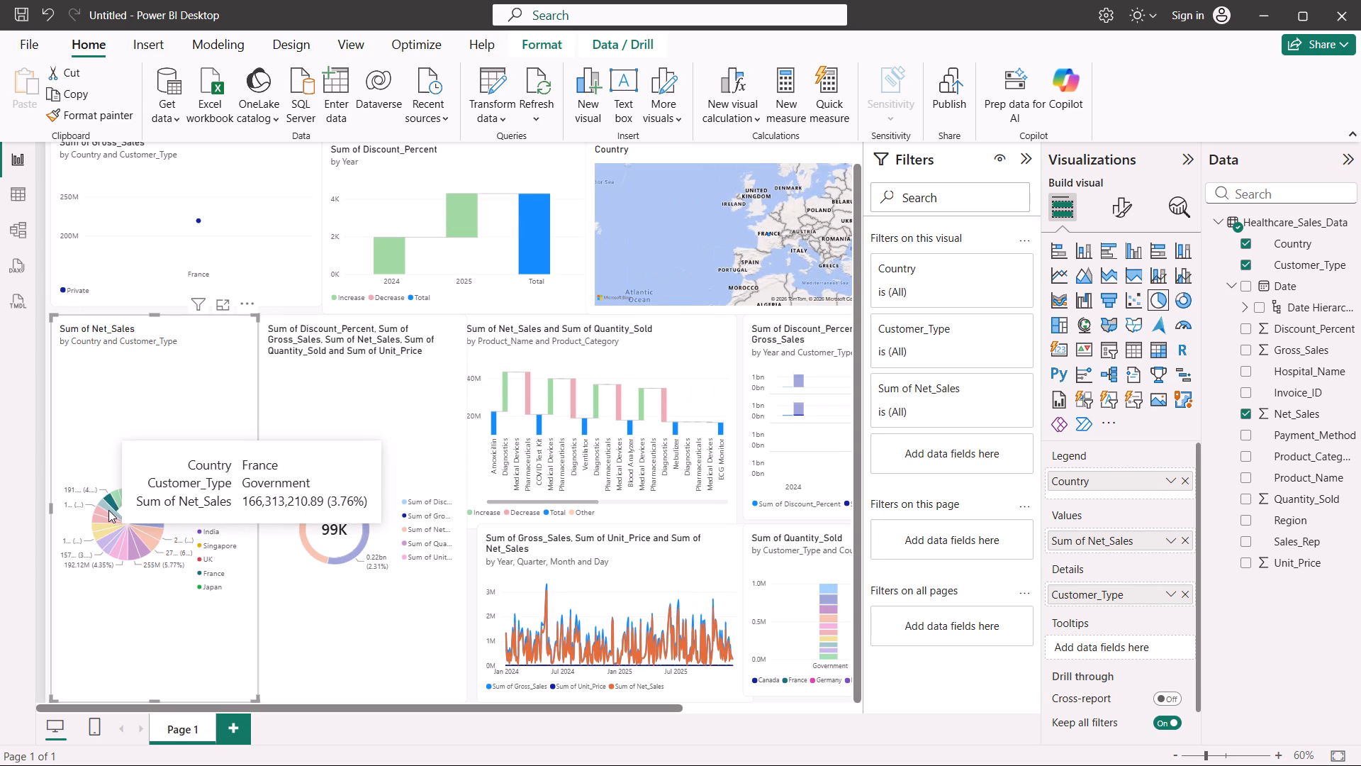
left_click(111, 507)
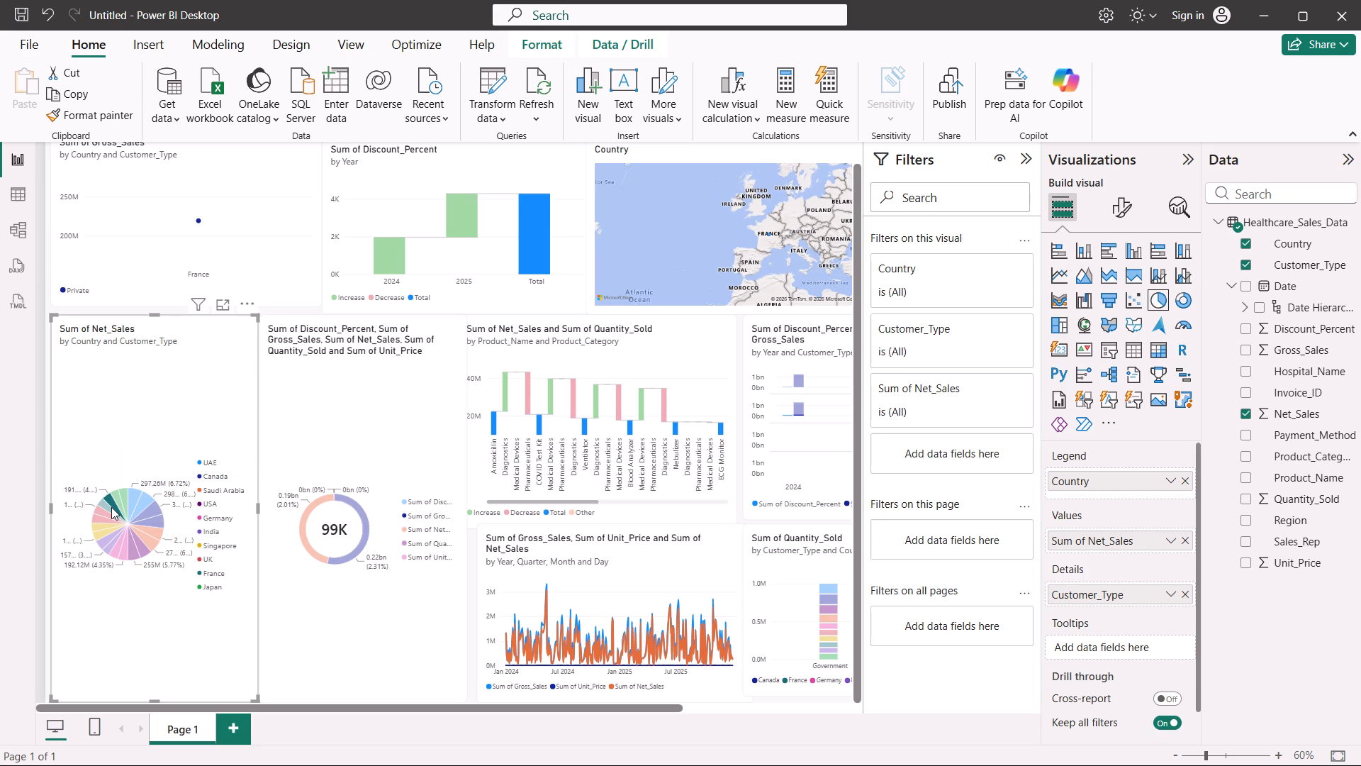
left_click(111, 507)
left_click(107, 510)
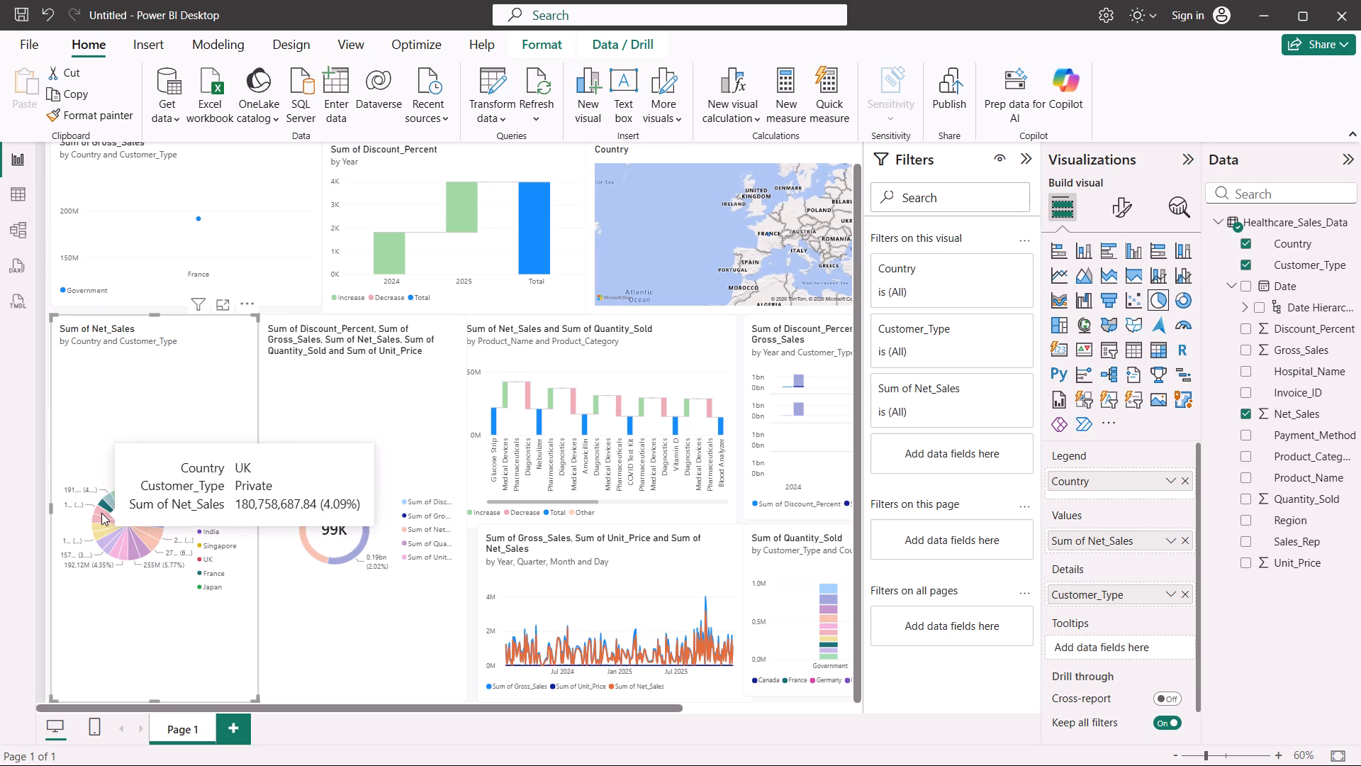
left_click(101, 513)
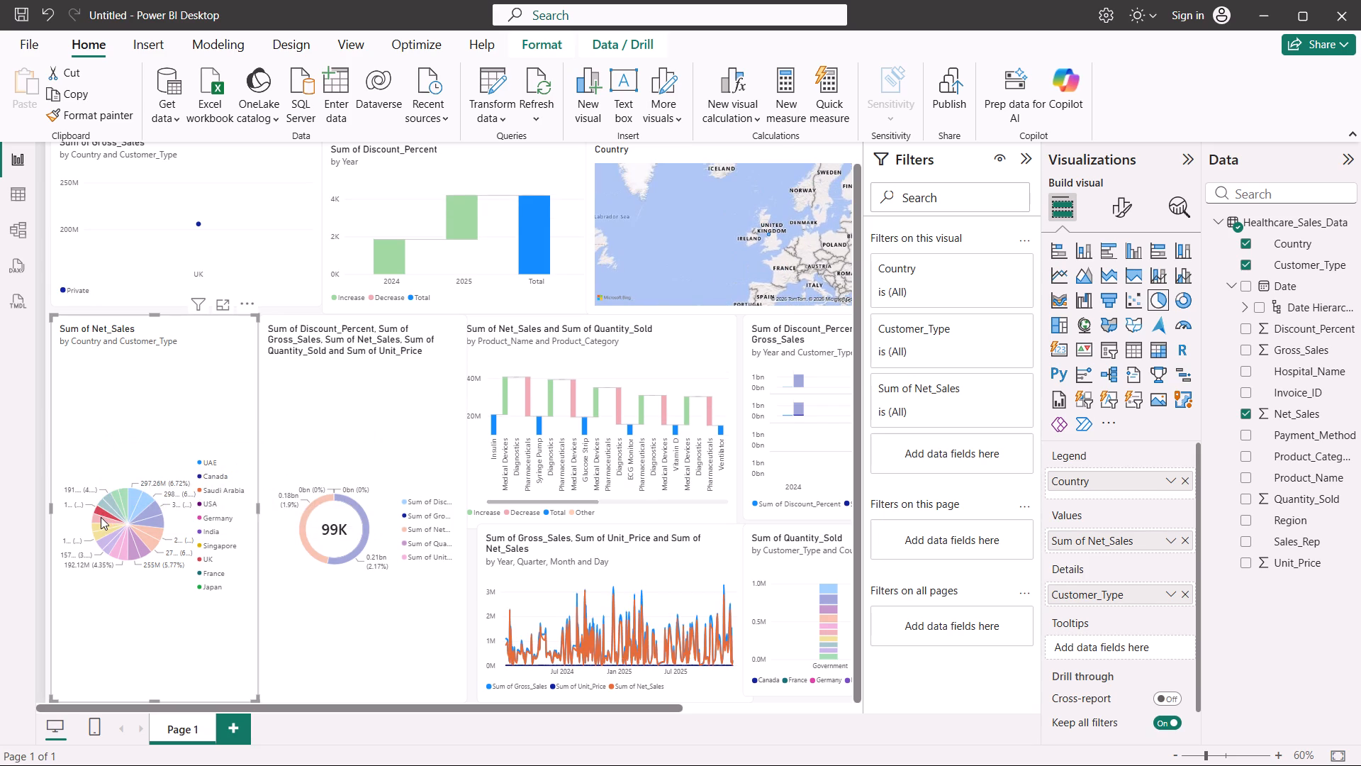
left_click(101, 519)
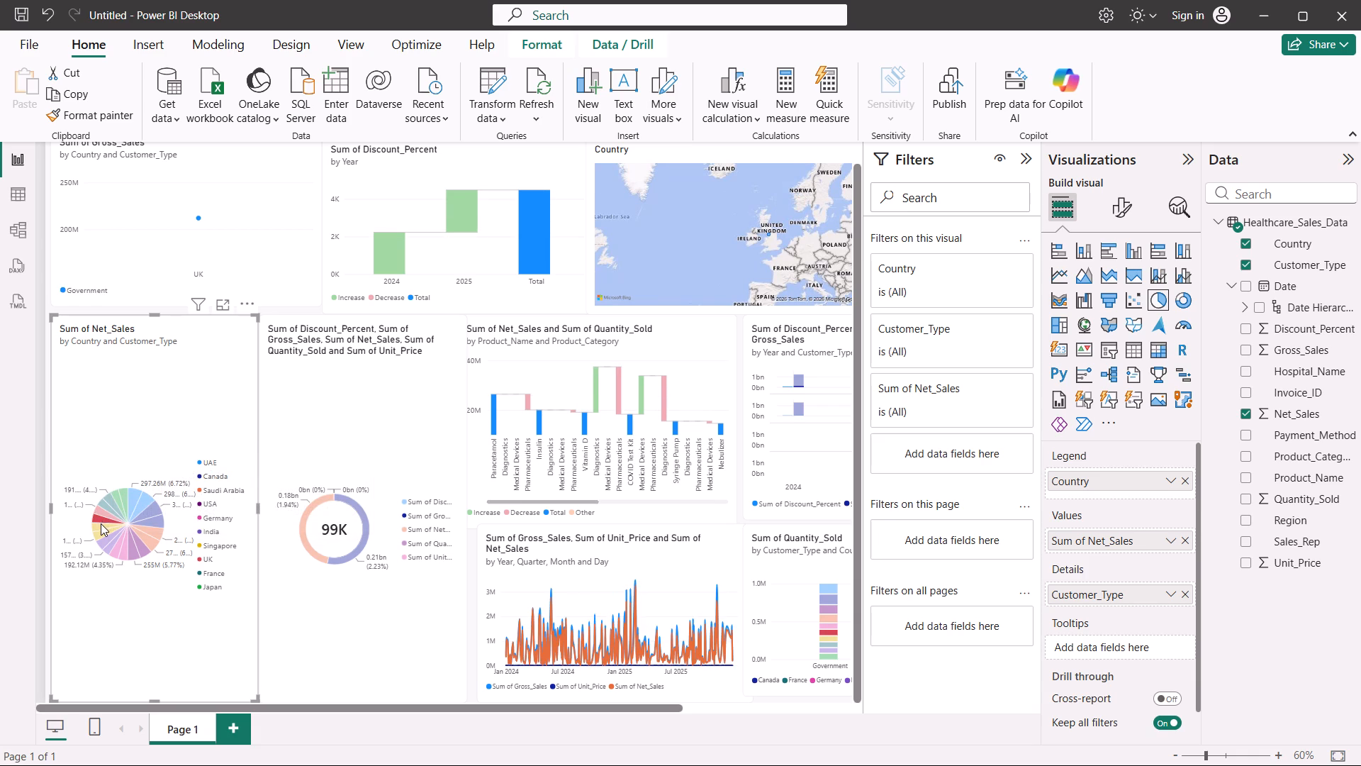
left_click(101, 523)
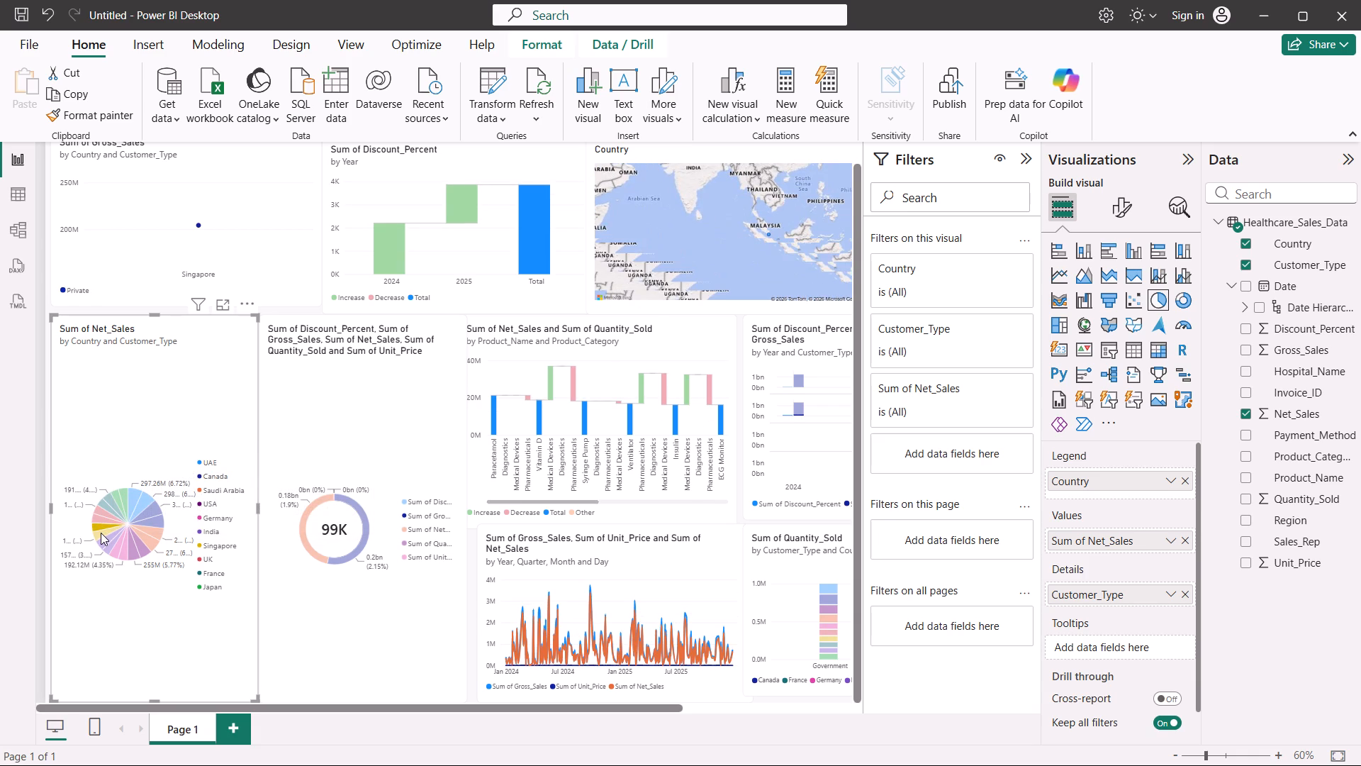
left_click(106, 535)
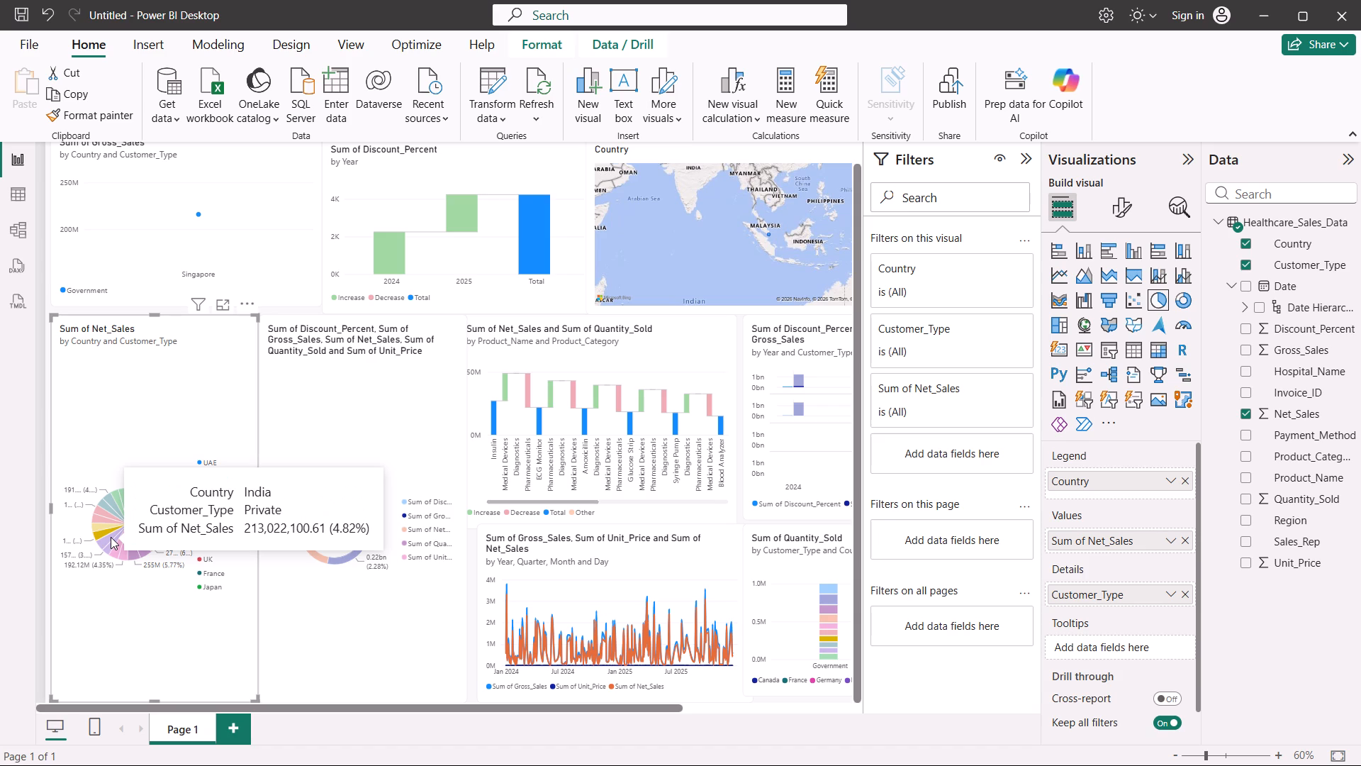
left_click(111, 537)
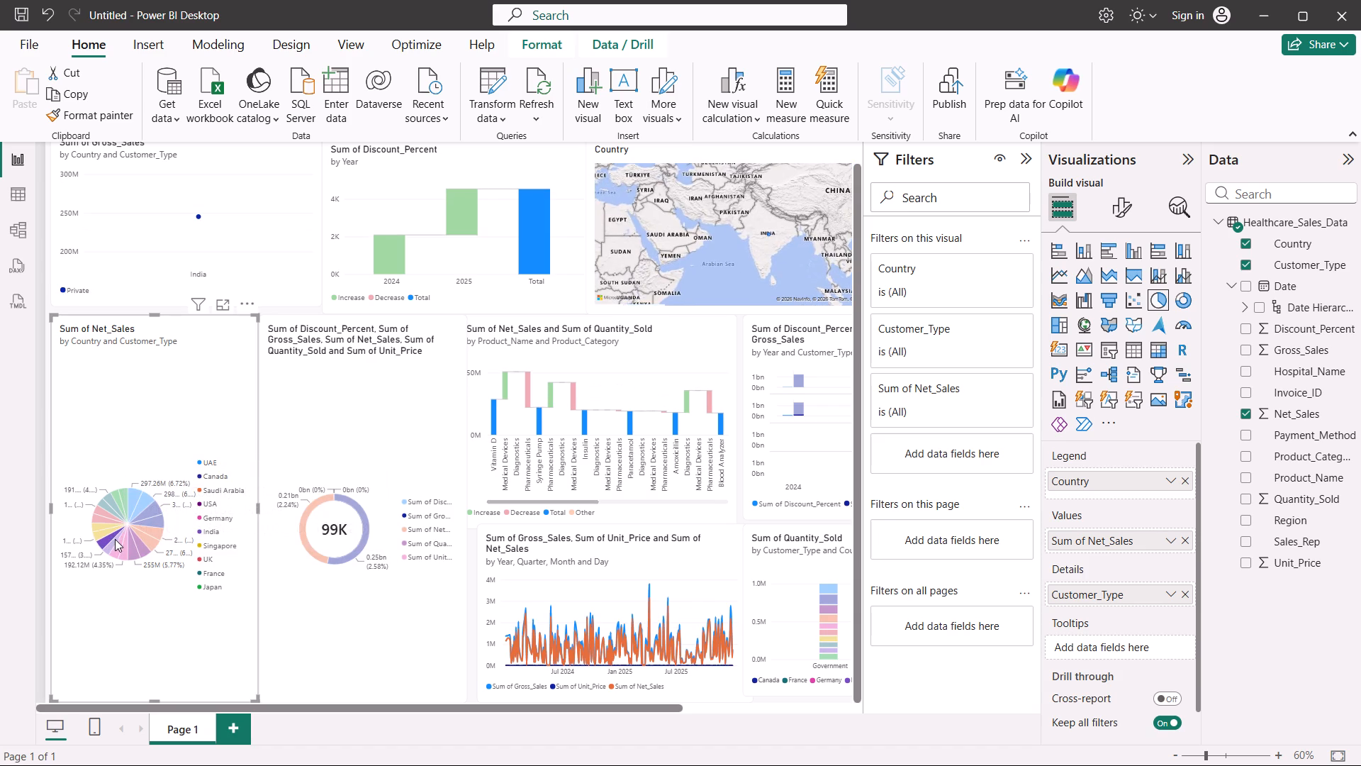
left_click(145, 506)
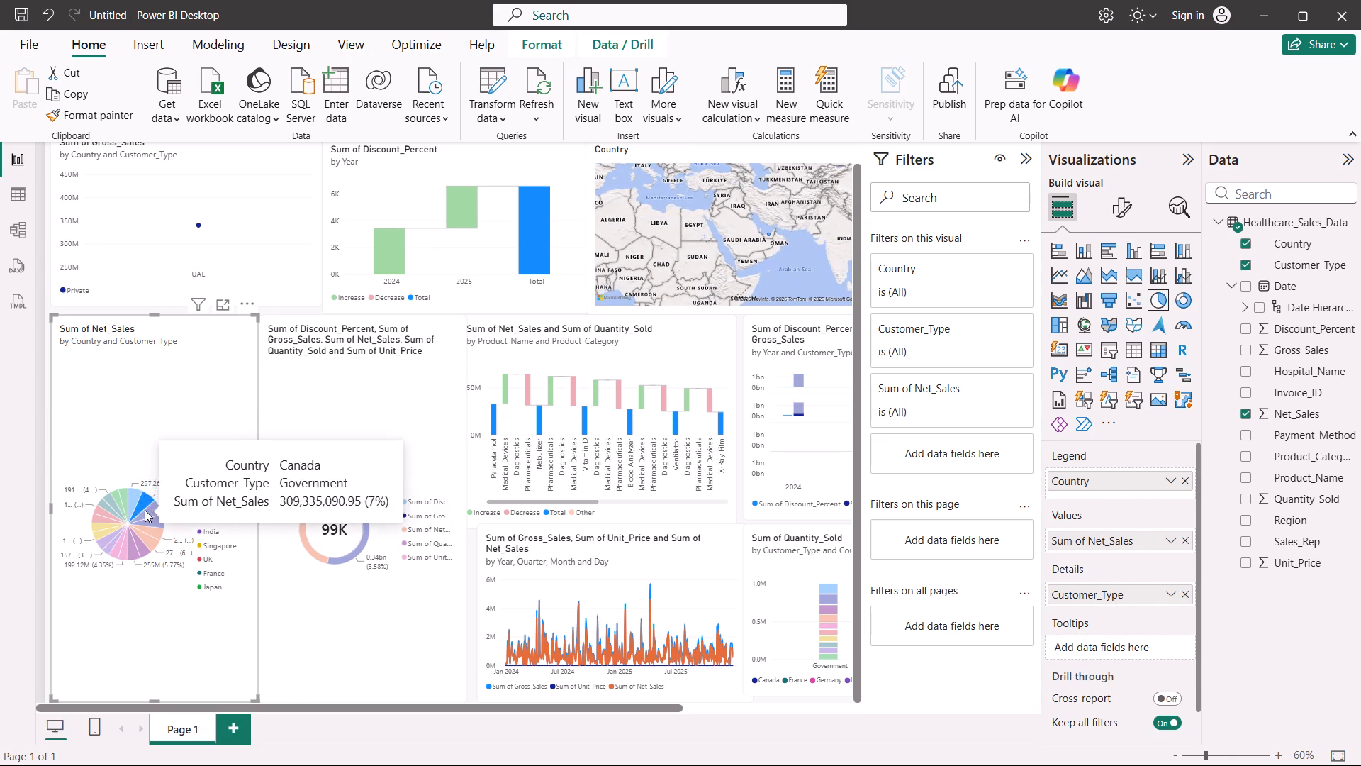
left_click(116, 548)
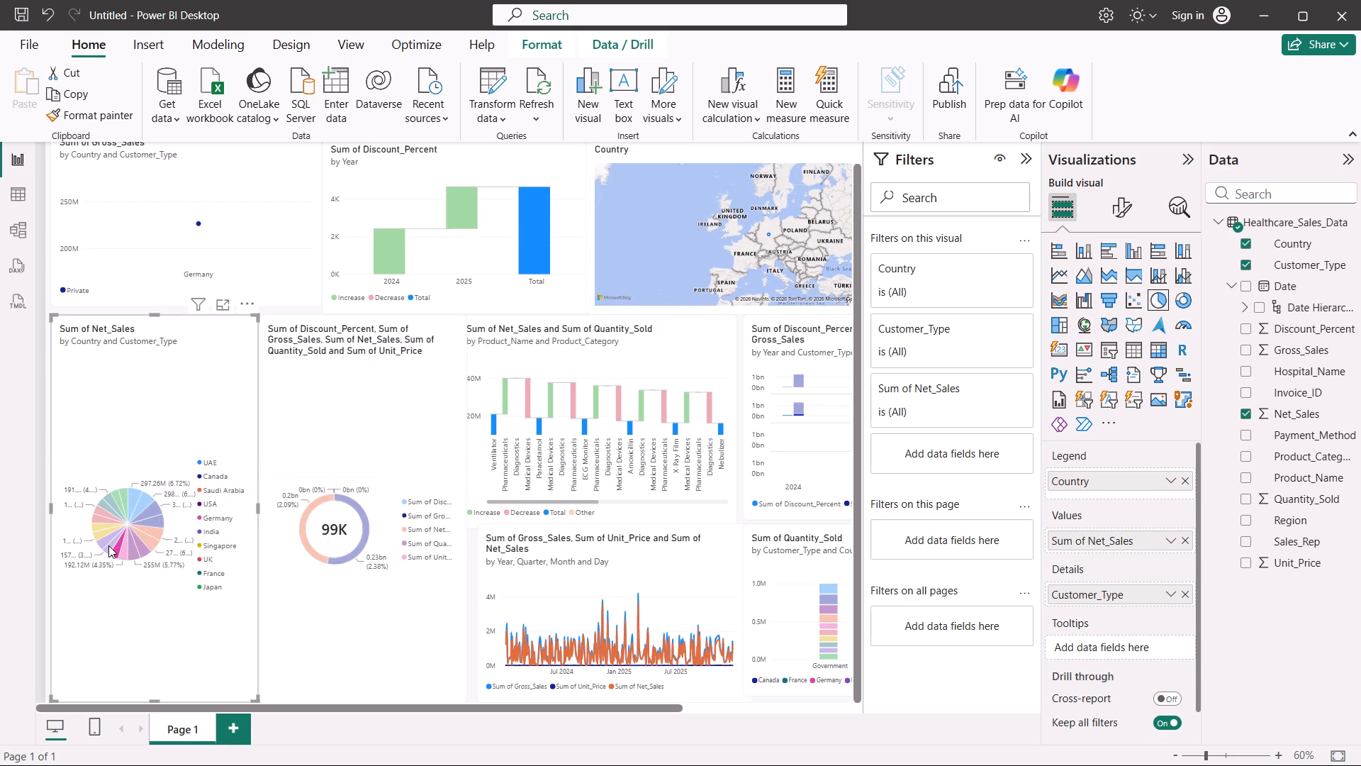
left_click(108, 545)
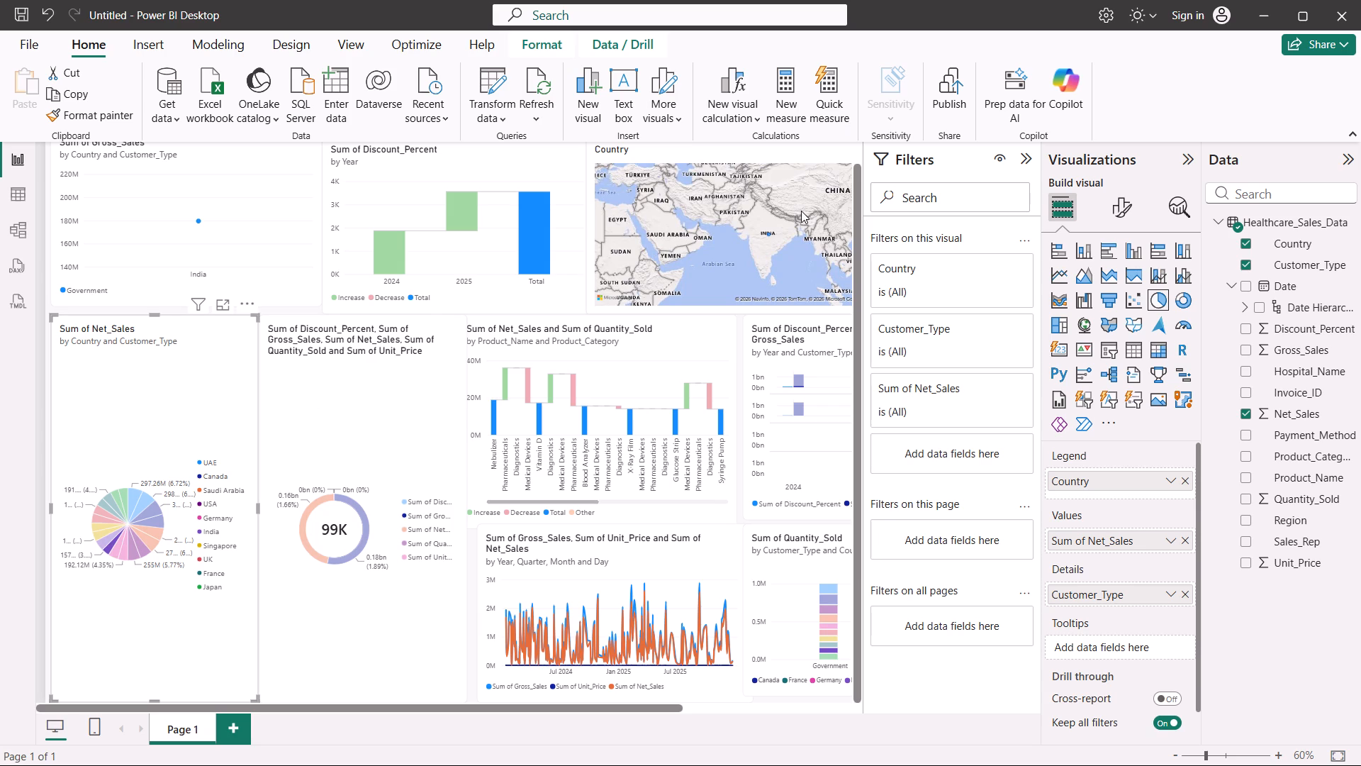
Shift the Country map slightly up and away from the Discount_Percent waterfall chart, and stretch its near edge back toward that chart.
left_click_drag(715, 262, 785, 120)
left_click_drag(654, 313, 698, 243)
left_click_drag(698, 243, 762, 240)
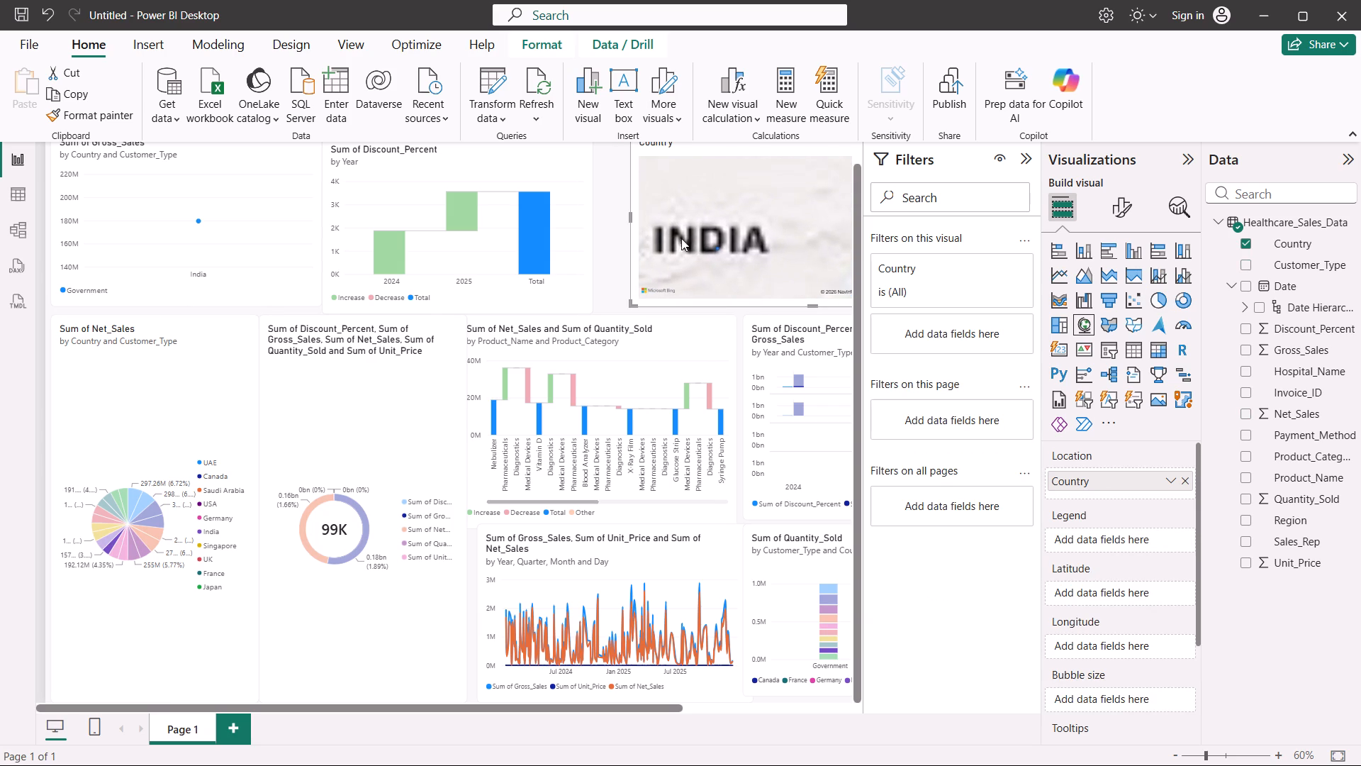
left_click_drag(630, 218, 598, 238)
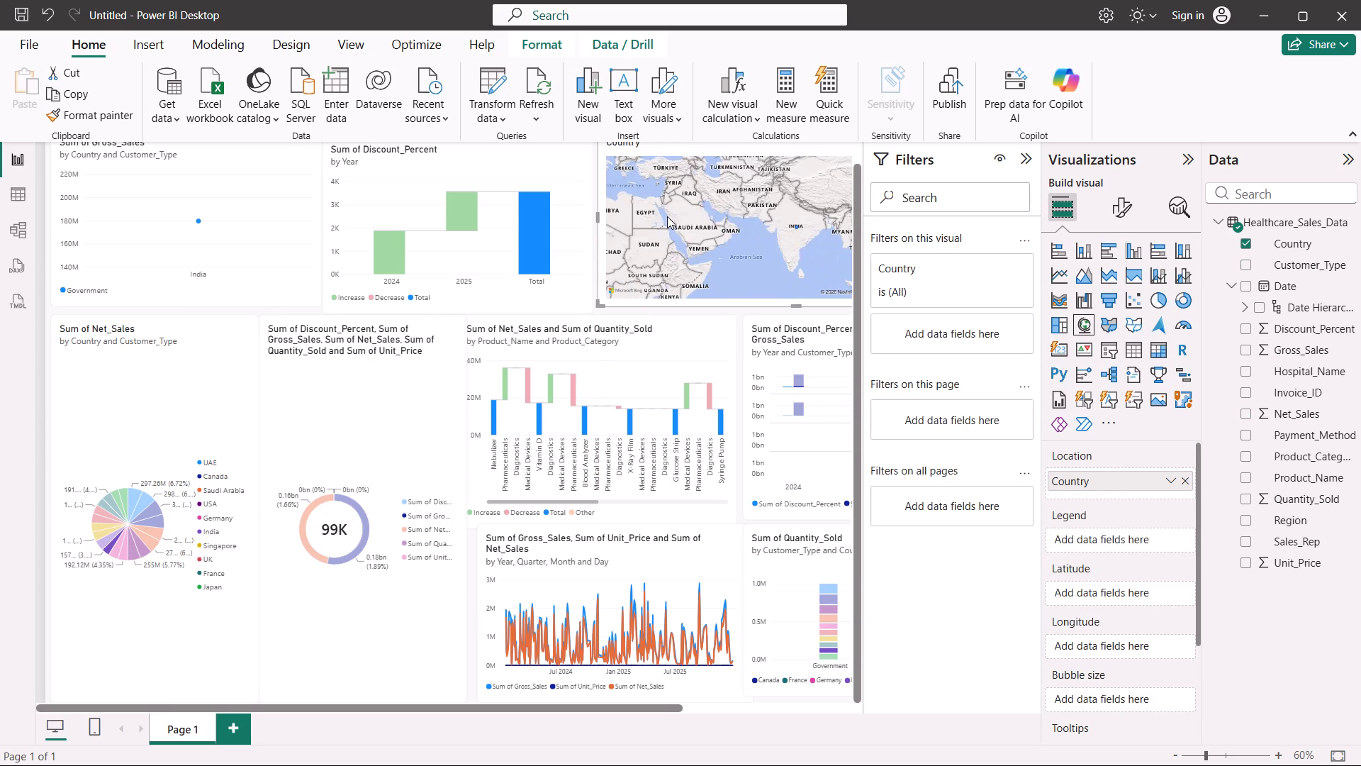
Cross-filter the page by the pie chart's USA Government and Private slices, and clear the slice selection.
left_click(145, 547)
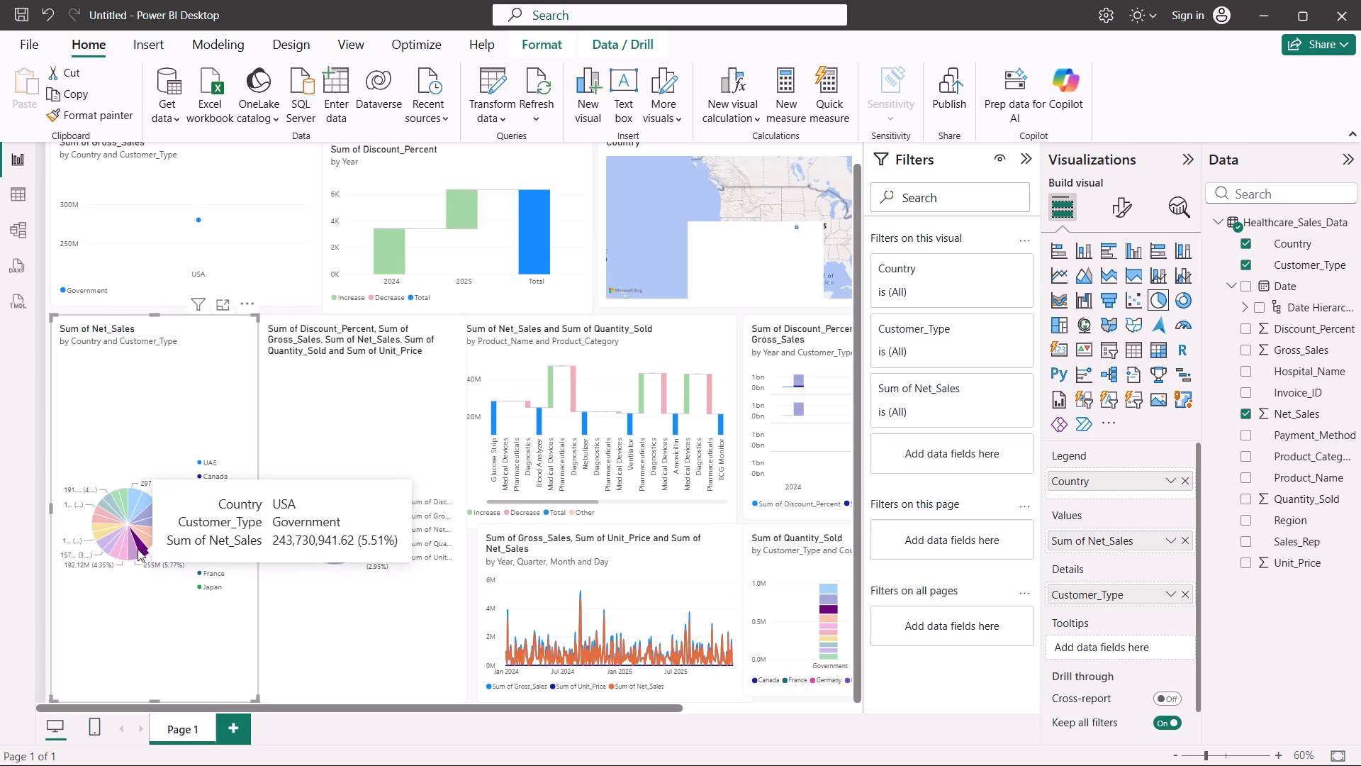
left_click(133, 550)
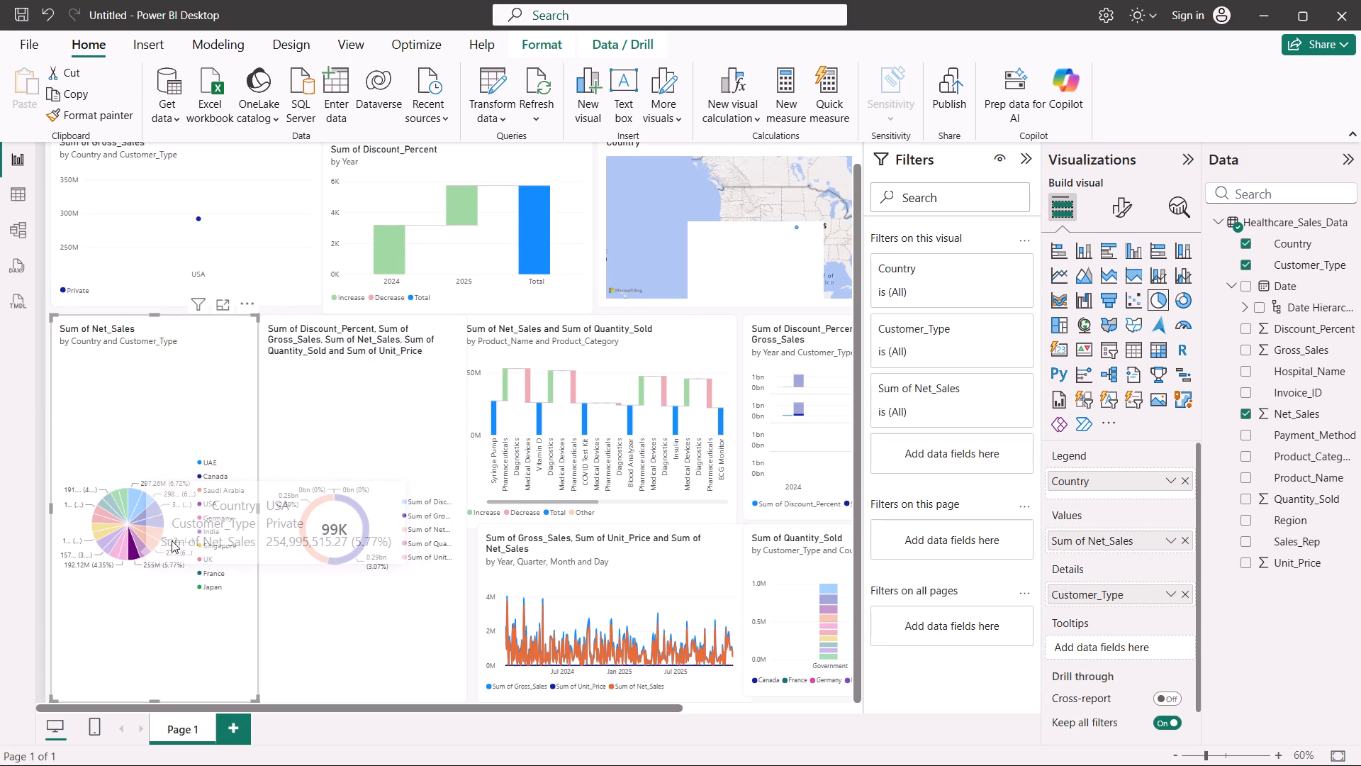
left_click(230, 602)
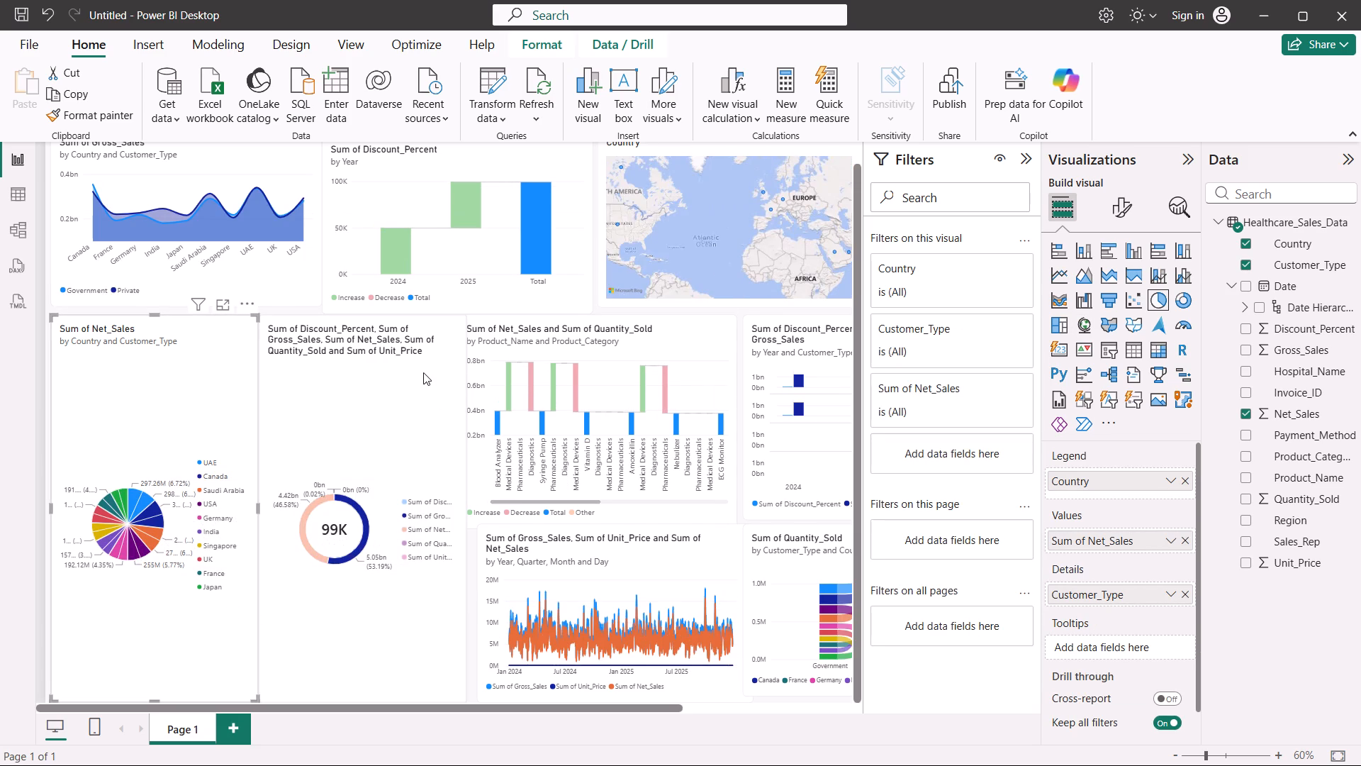
Try to cross-filter the page by the Country map's USA bubble.
scroll(422, 366, "up", 1)
left_click(615, 247)
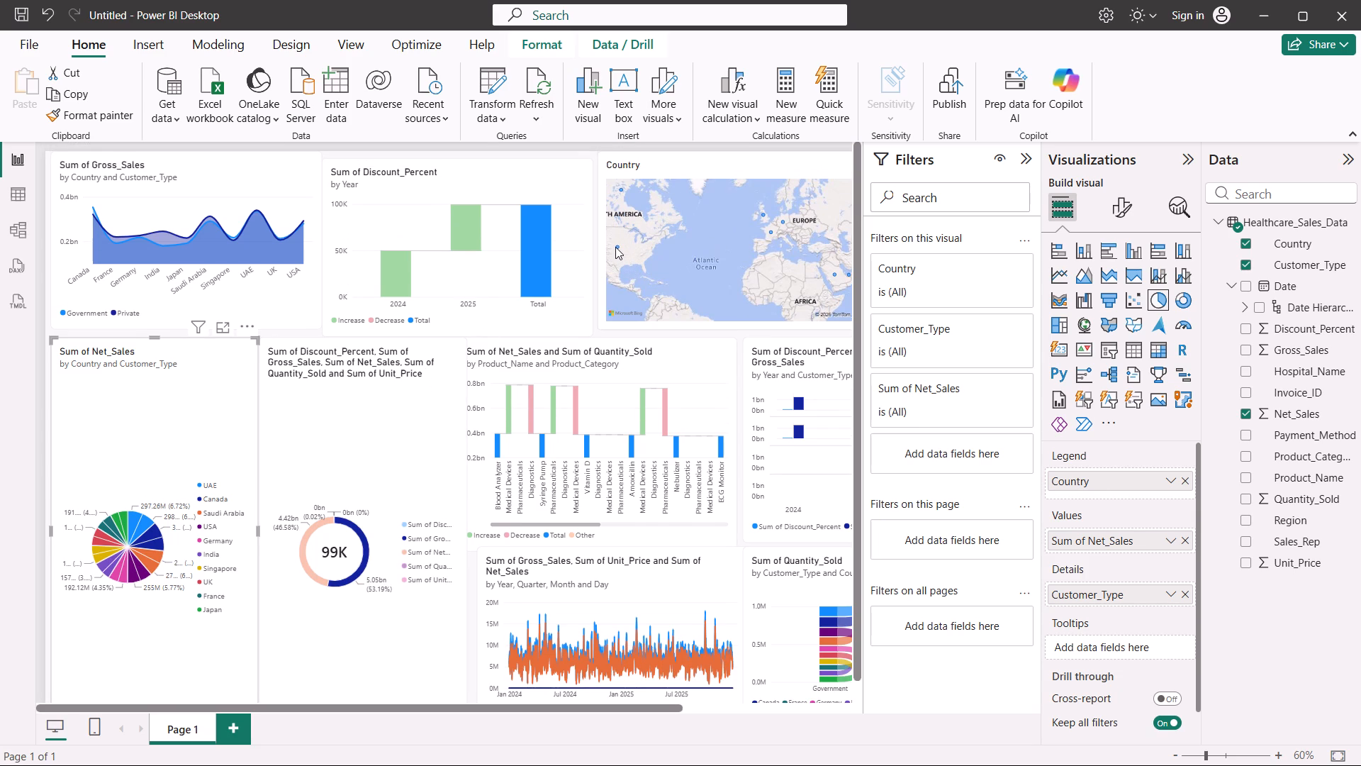
triple_click(618, 243)
triple_click(618, 245)
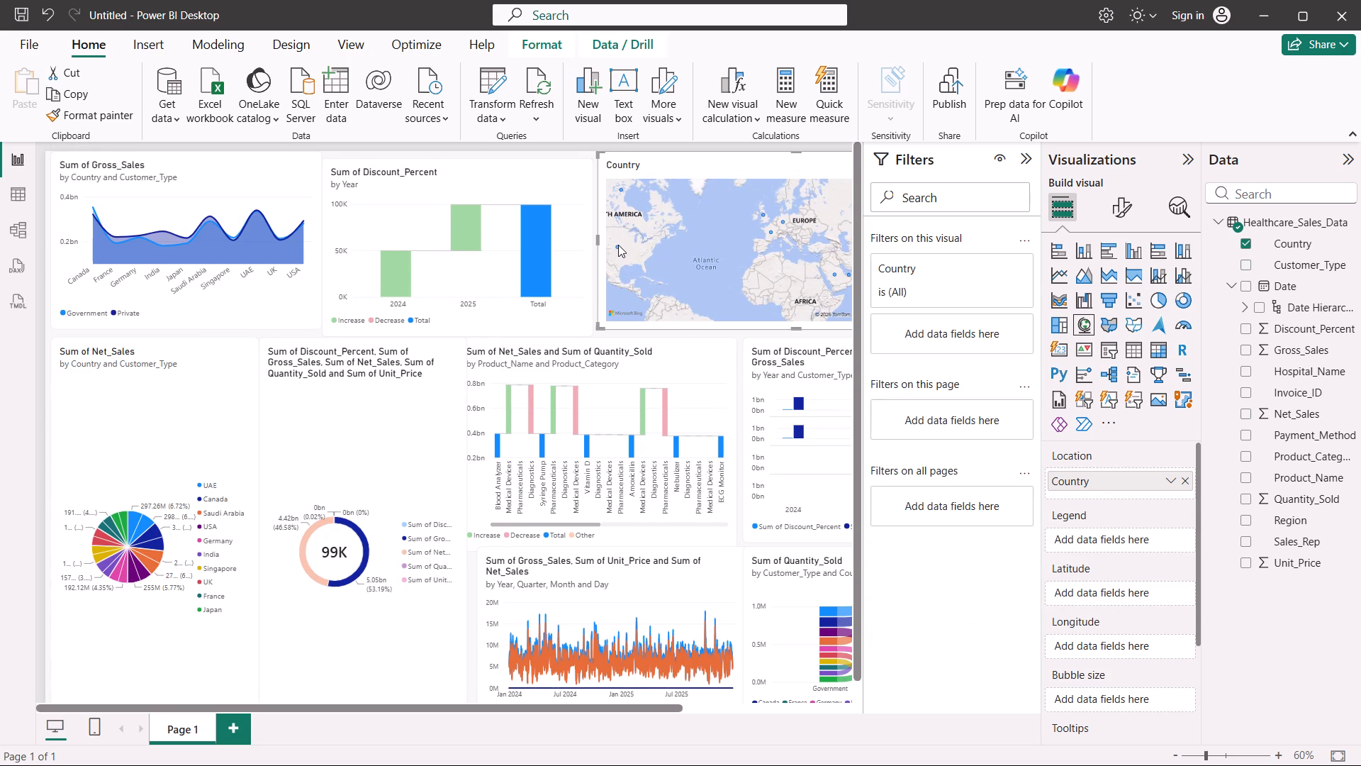
left_click(618, 245)
Cross-filter the page by the Discount_Percent waterfall chart's 2025 and Total columns, ending with the 2024 column selected.
left_click(405, 263)
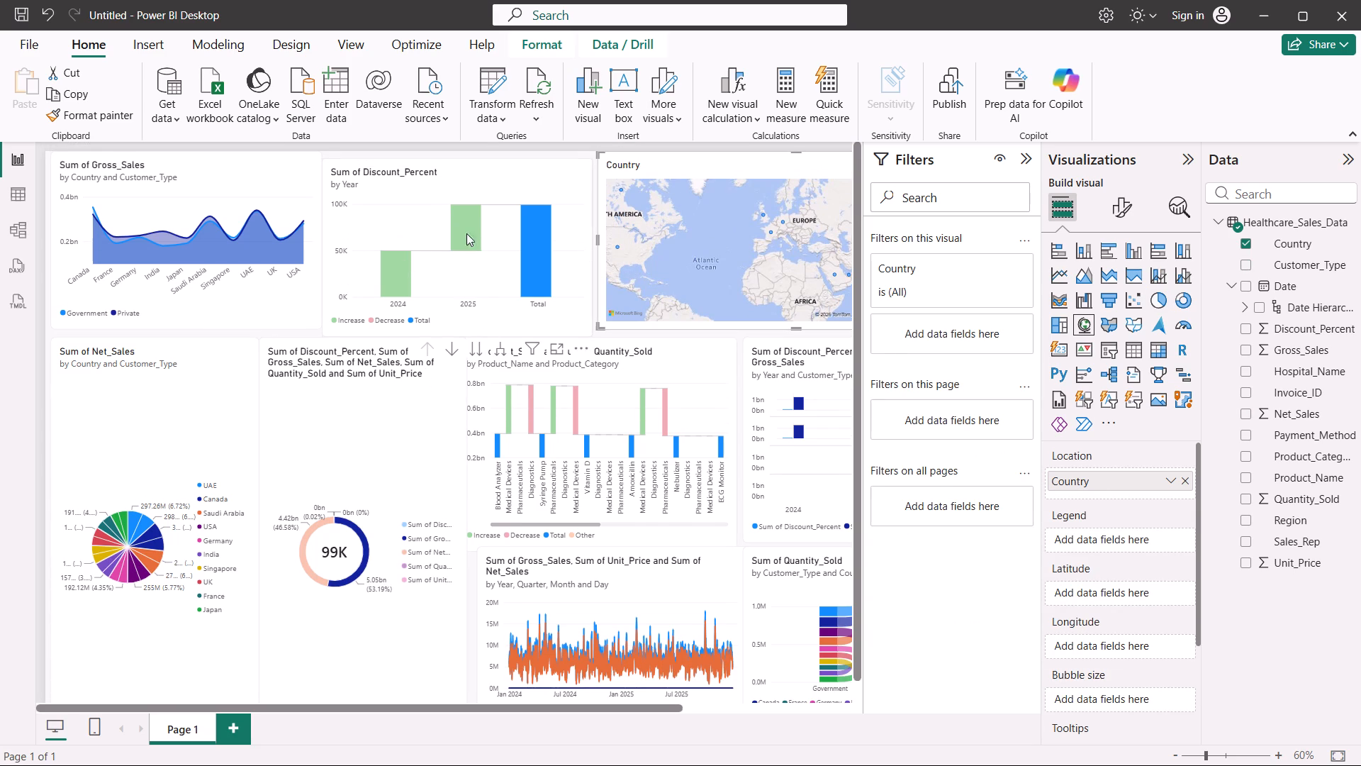
left_click(476, 231)
left_click(471, 237)
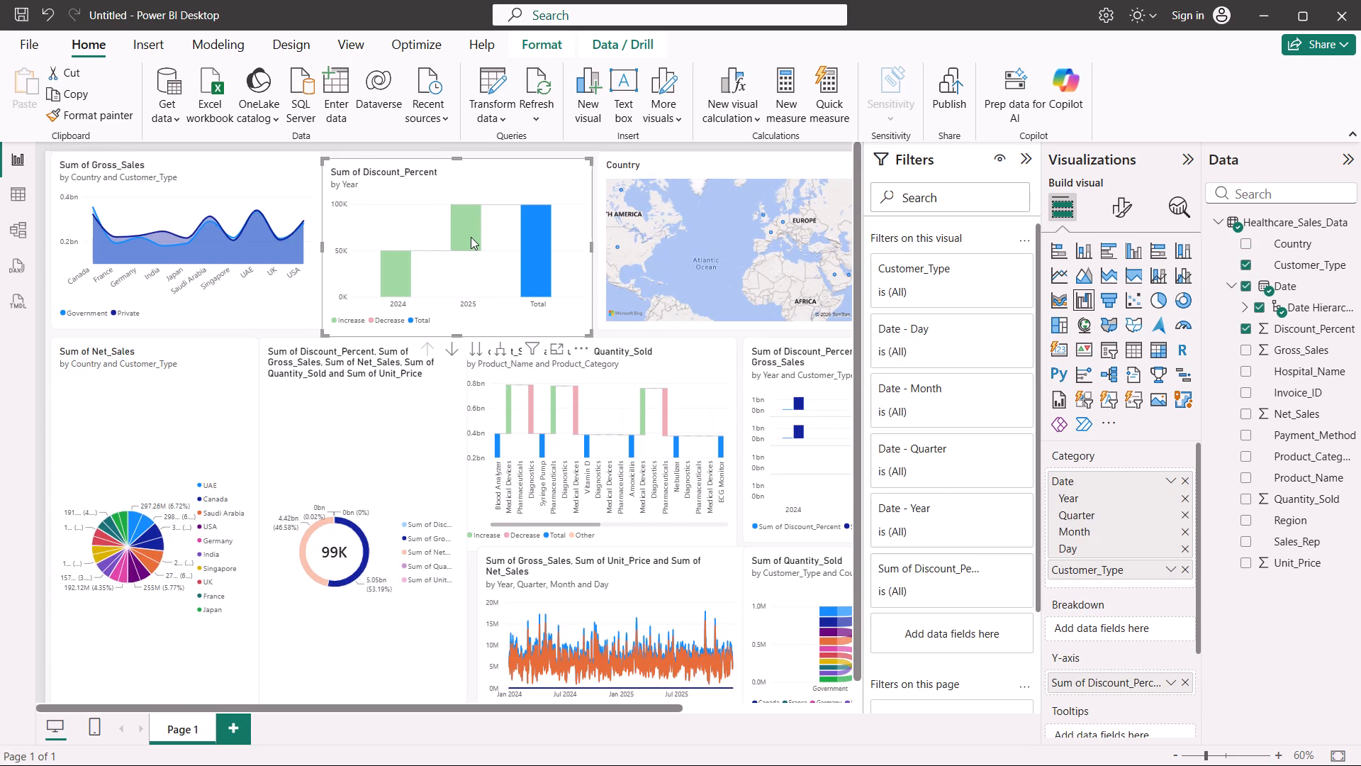
left_click(544, 247)
left_click(545, 248)
left_click(537, 290)
left_click(396, 280)
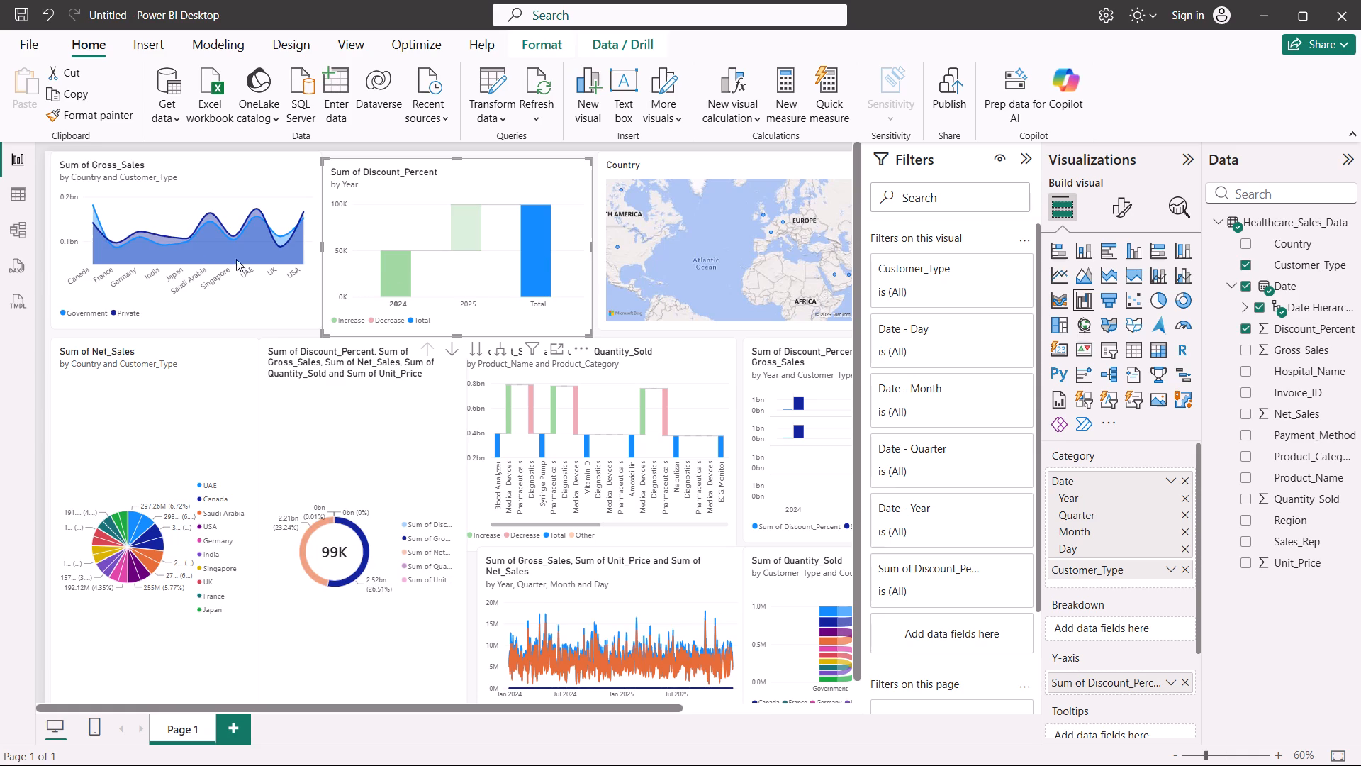
Shift the Gross_Sales area chart slightly away from the Discount_Percent waterfall chart, to the page's edge, keeping its height on the page.
left_click_drag(293, 235, 289, 236)
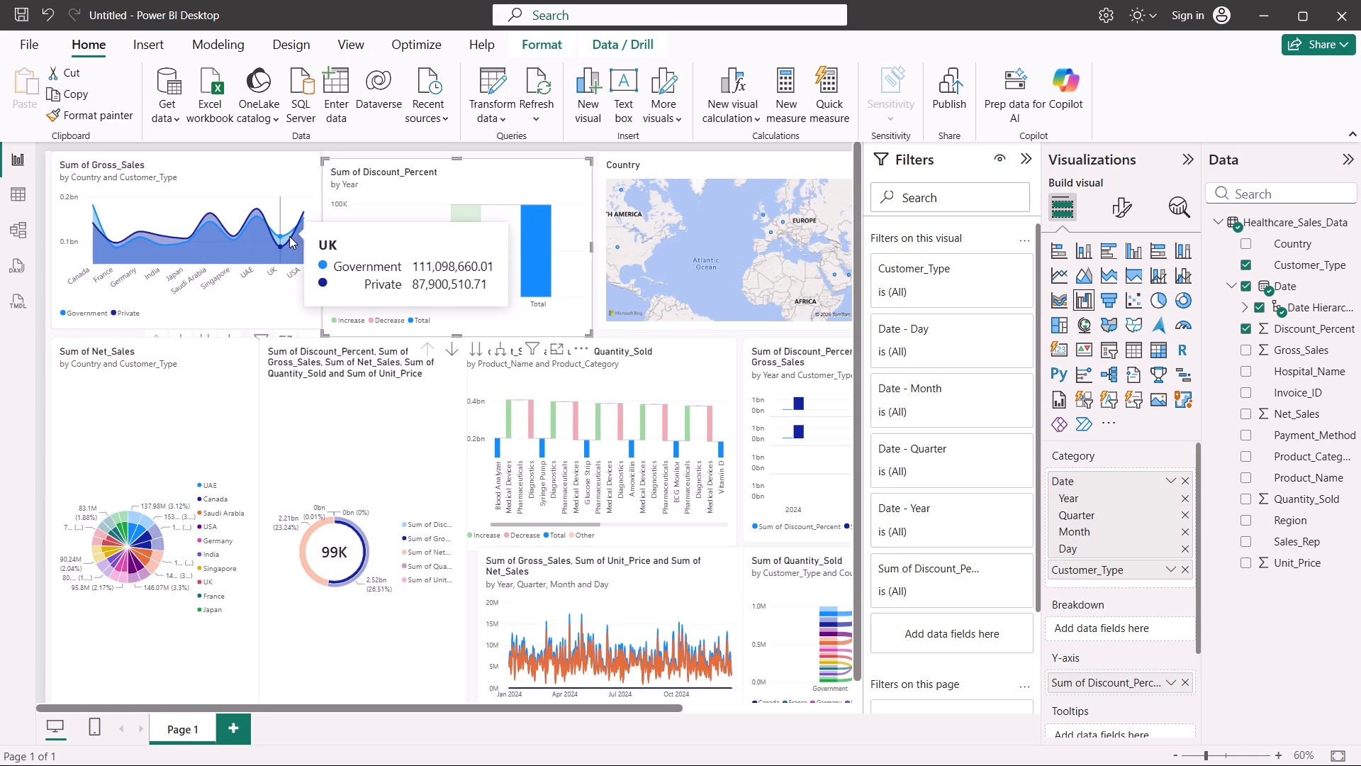
left_click_drag(289, 236, 250, 233)
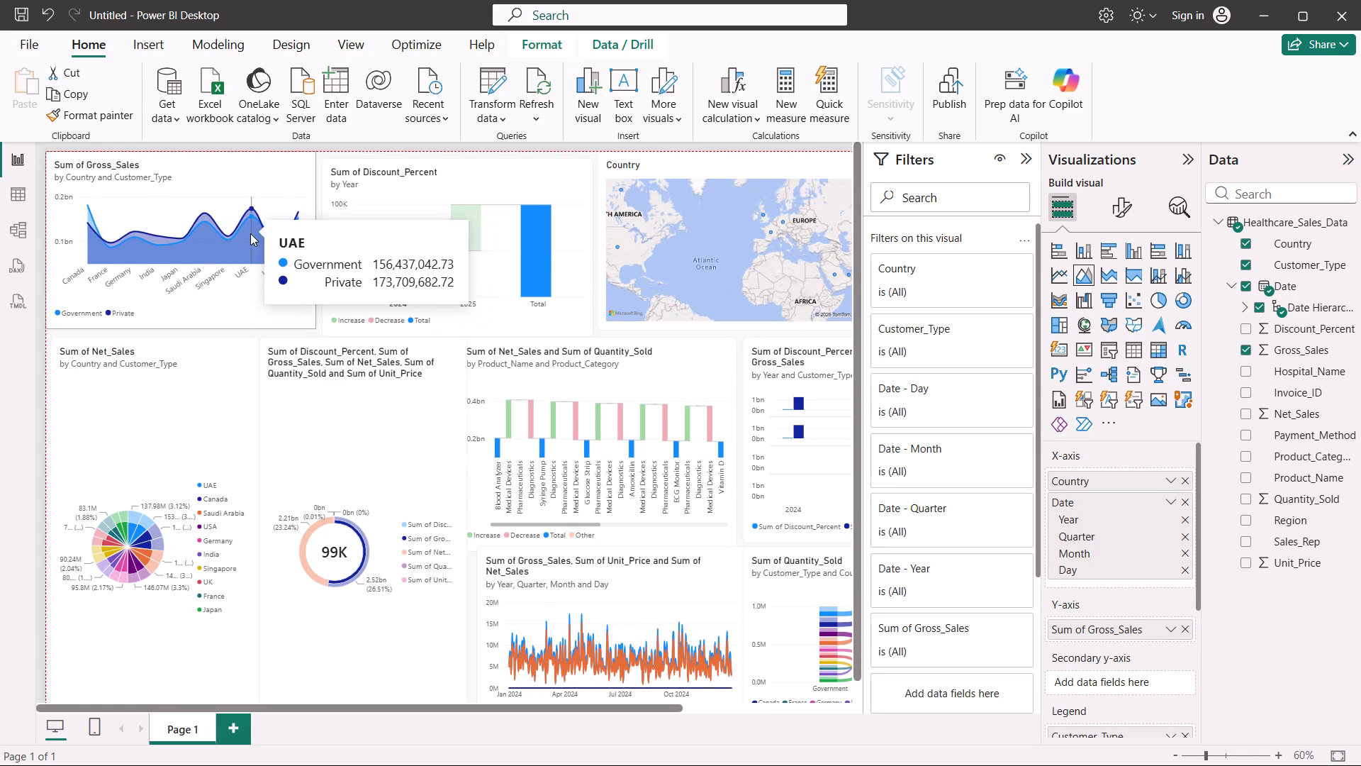
left_click_drag(250, 233, 198, 228)
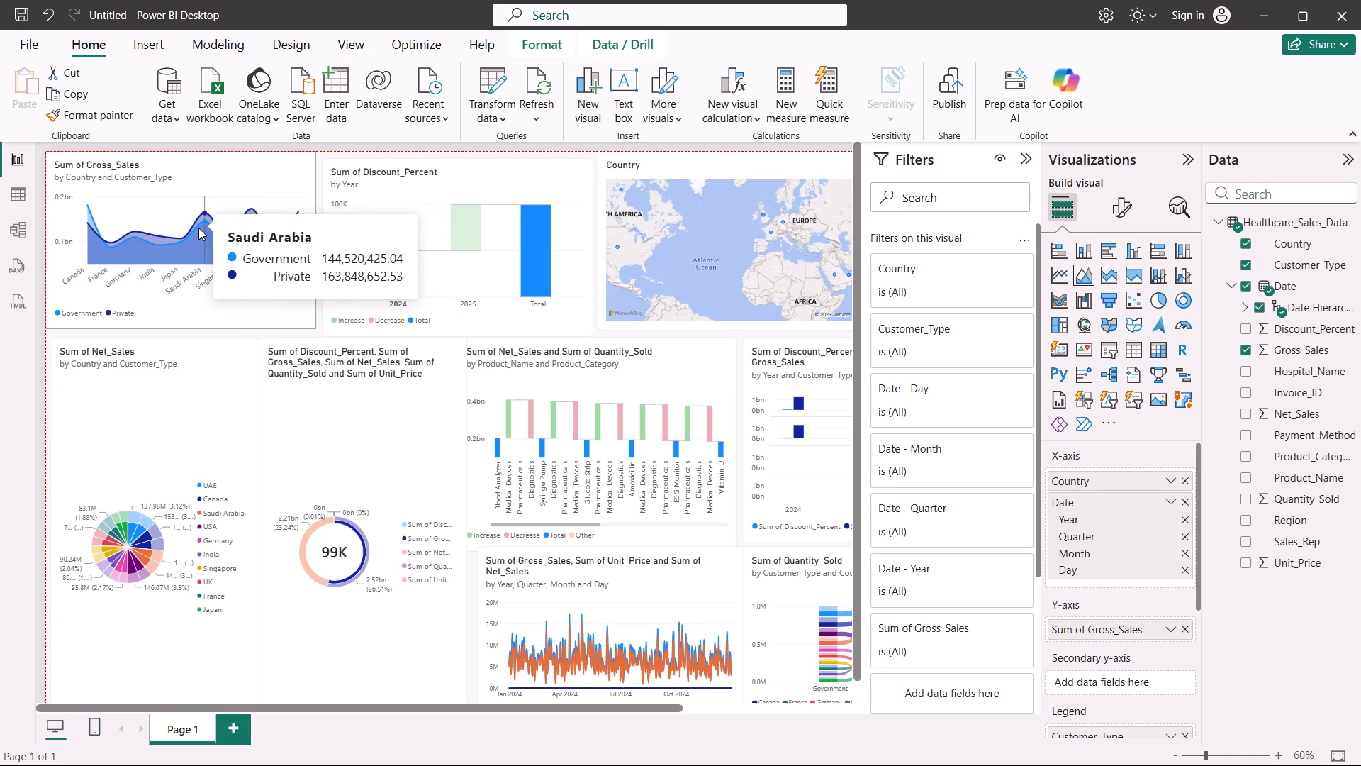
left_click_drag(198, 228, 166, 233)
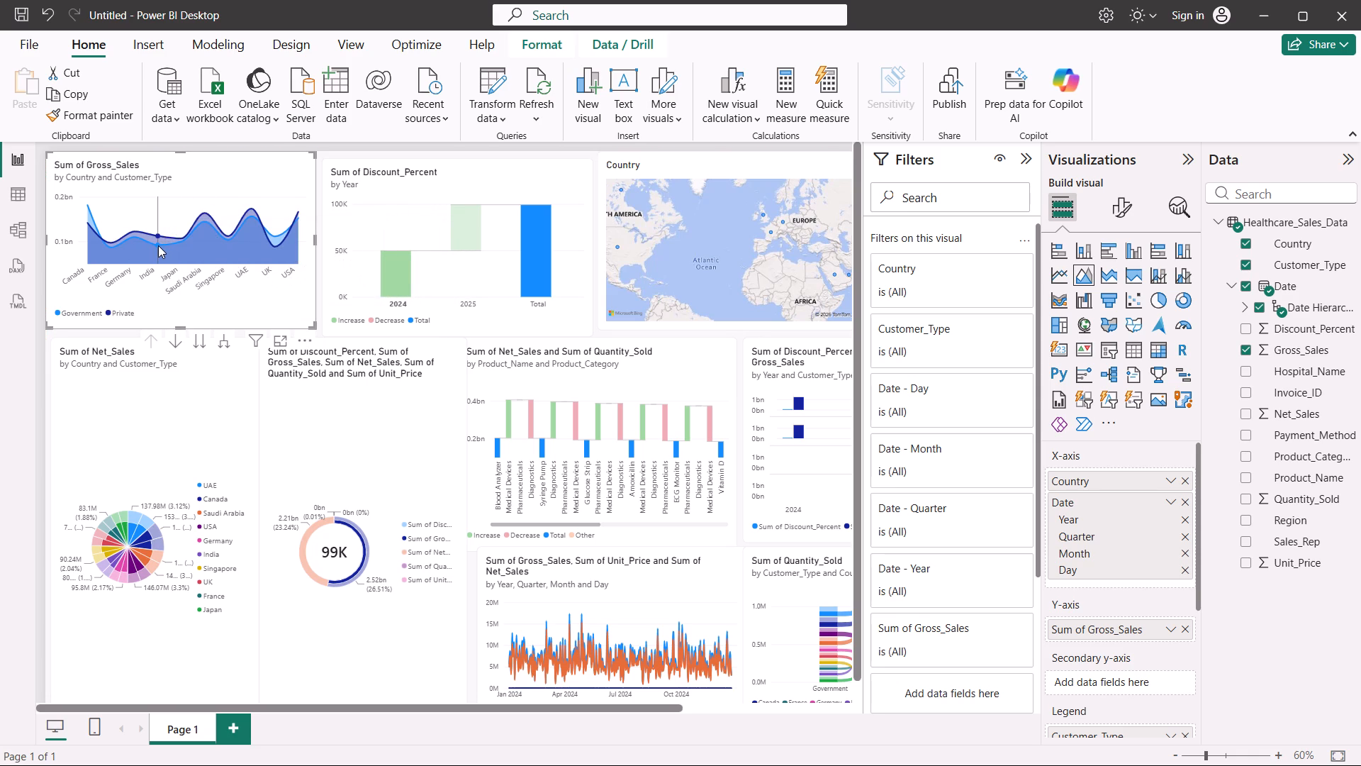
left_click_drag(158, 245, 150, 246)
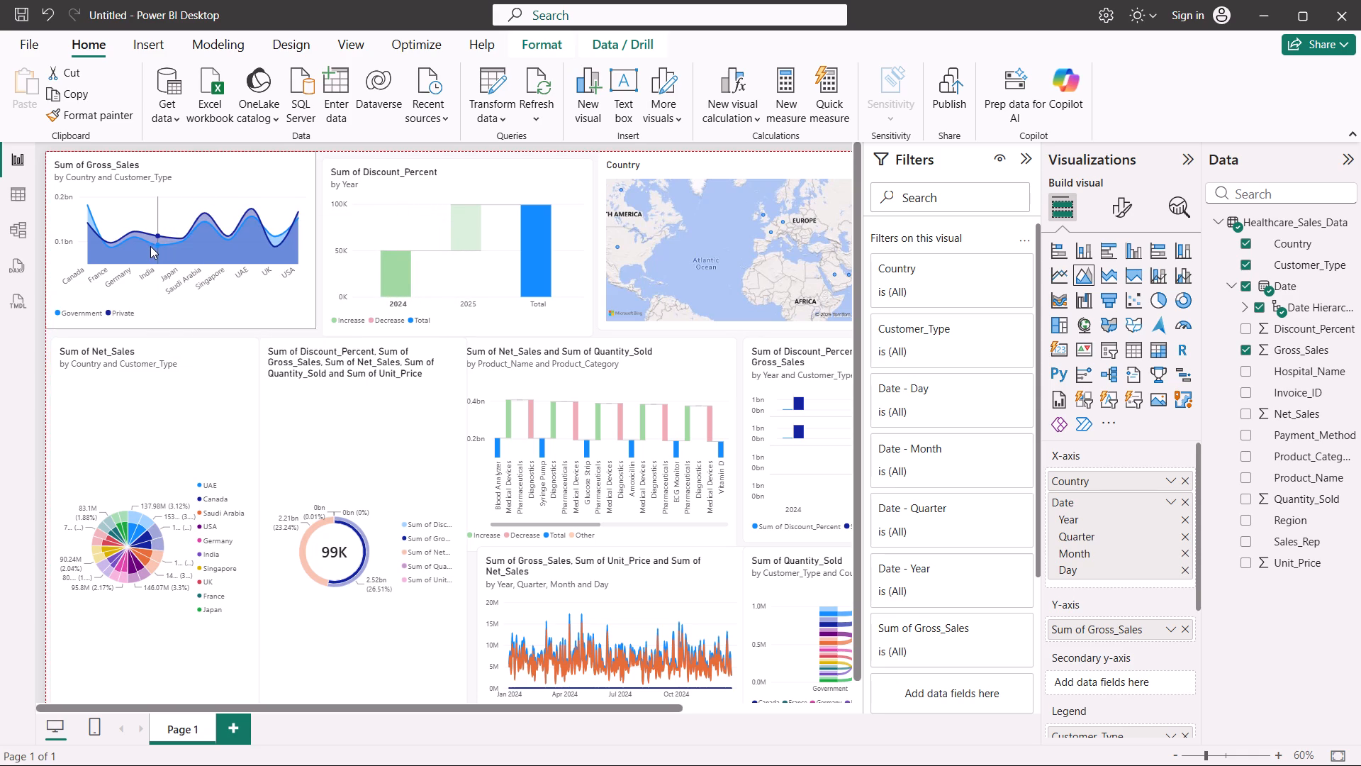
left_click_drag(150, 246, 137, 250)
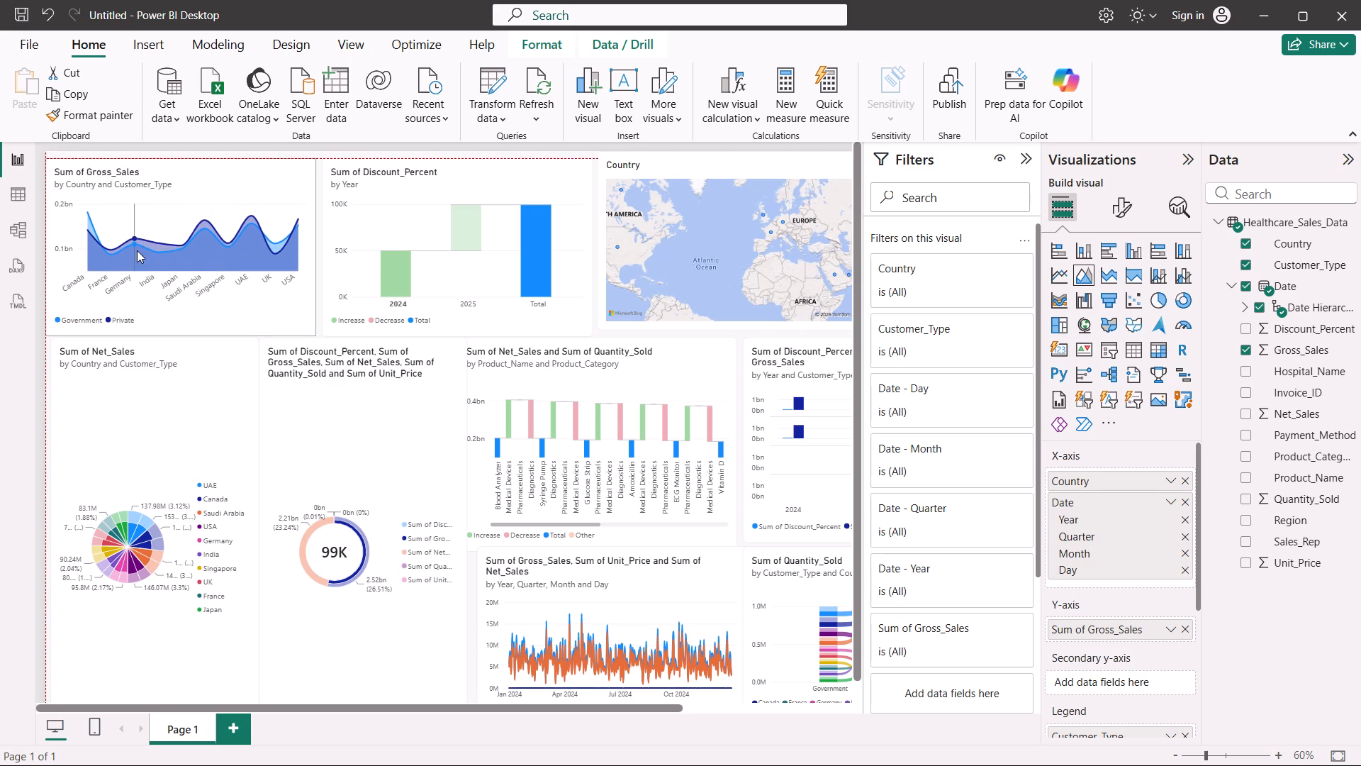
left_click_drag(137, 250, 131, 249)
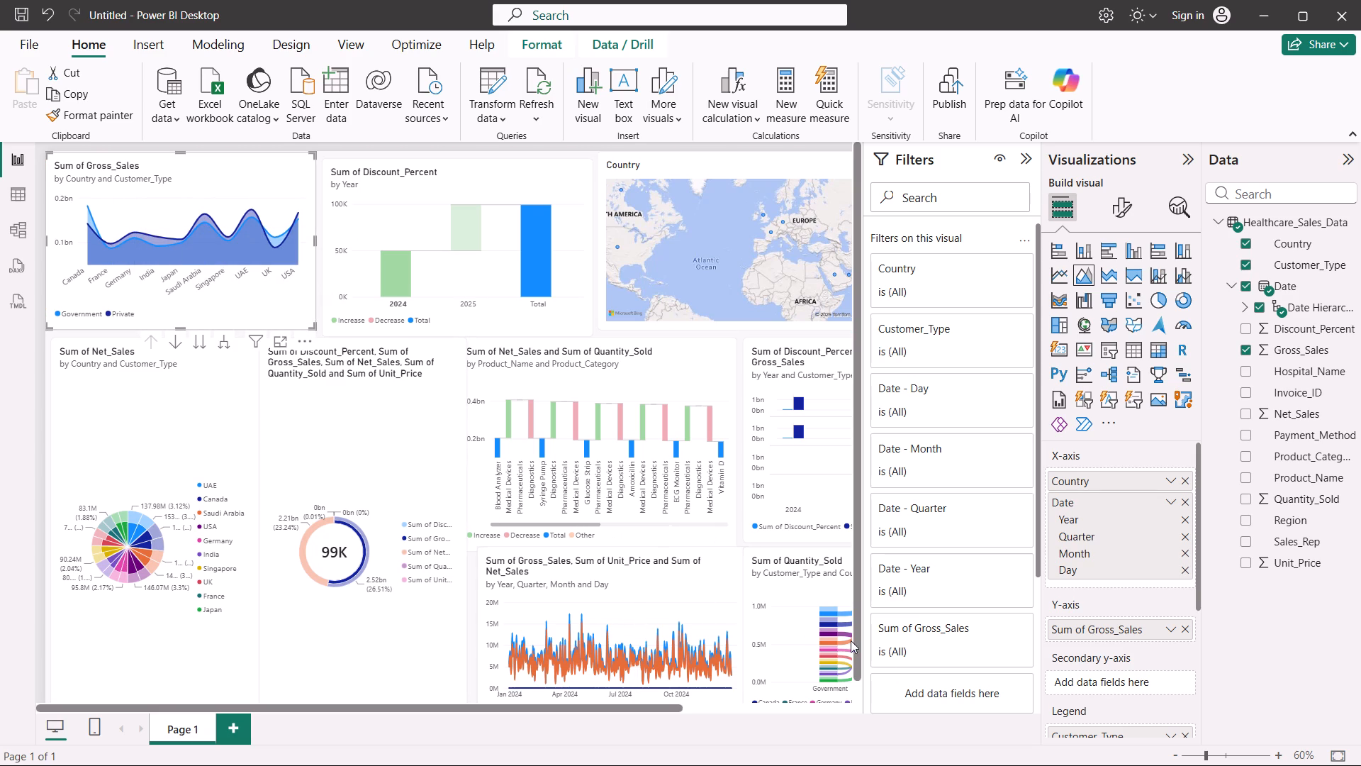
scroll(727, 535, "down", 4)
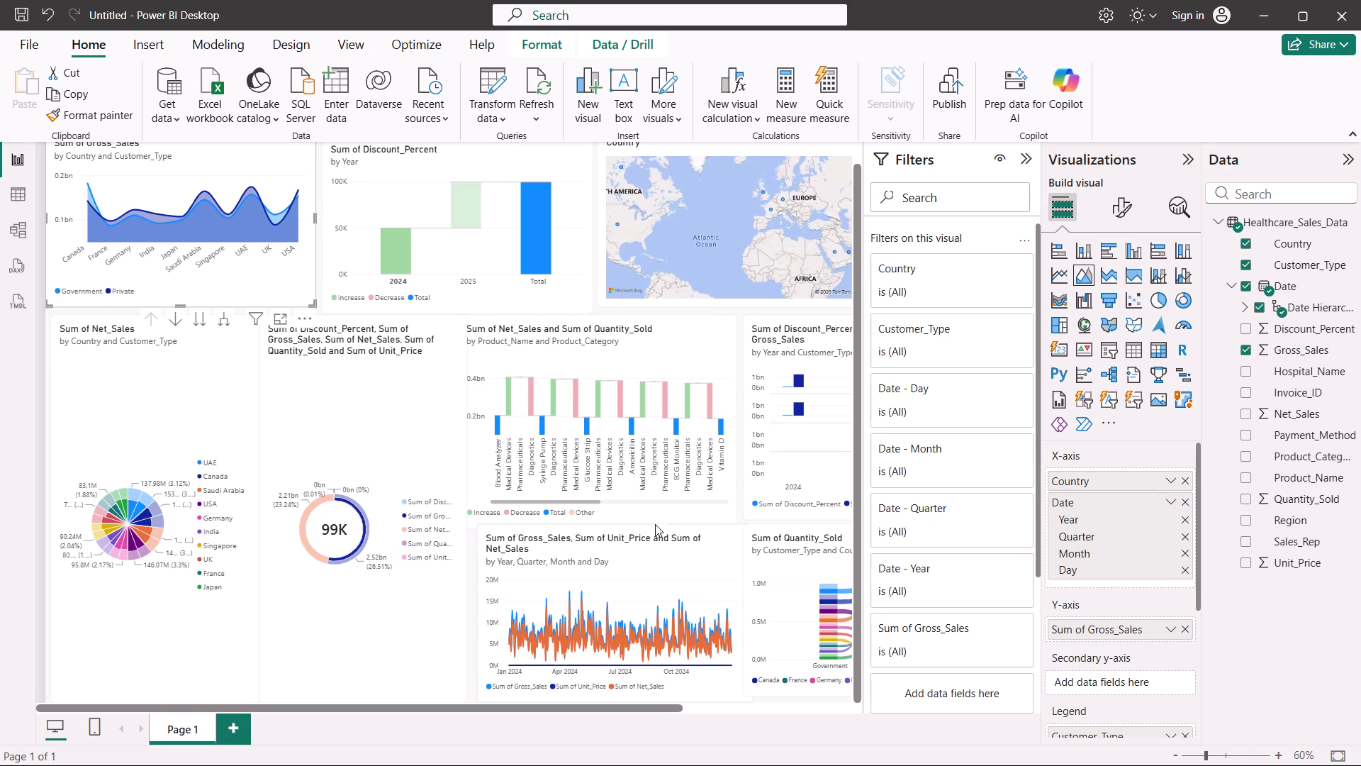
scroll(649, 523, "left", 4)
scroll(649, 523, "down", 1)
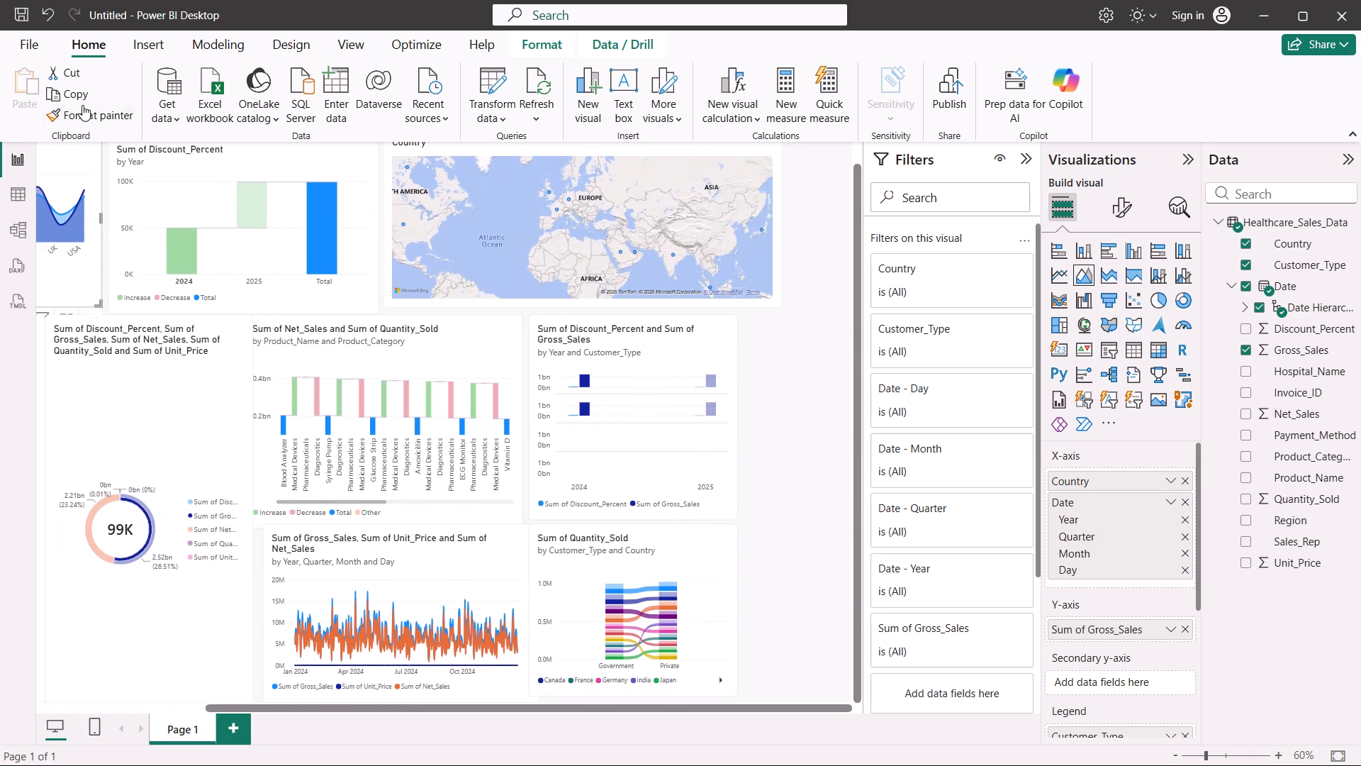
Save the report to the Desktop folder as a Power BI file named "sales analysis power bi report".
left_click(23, 45)
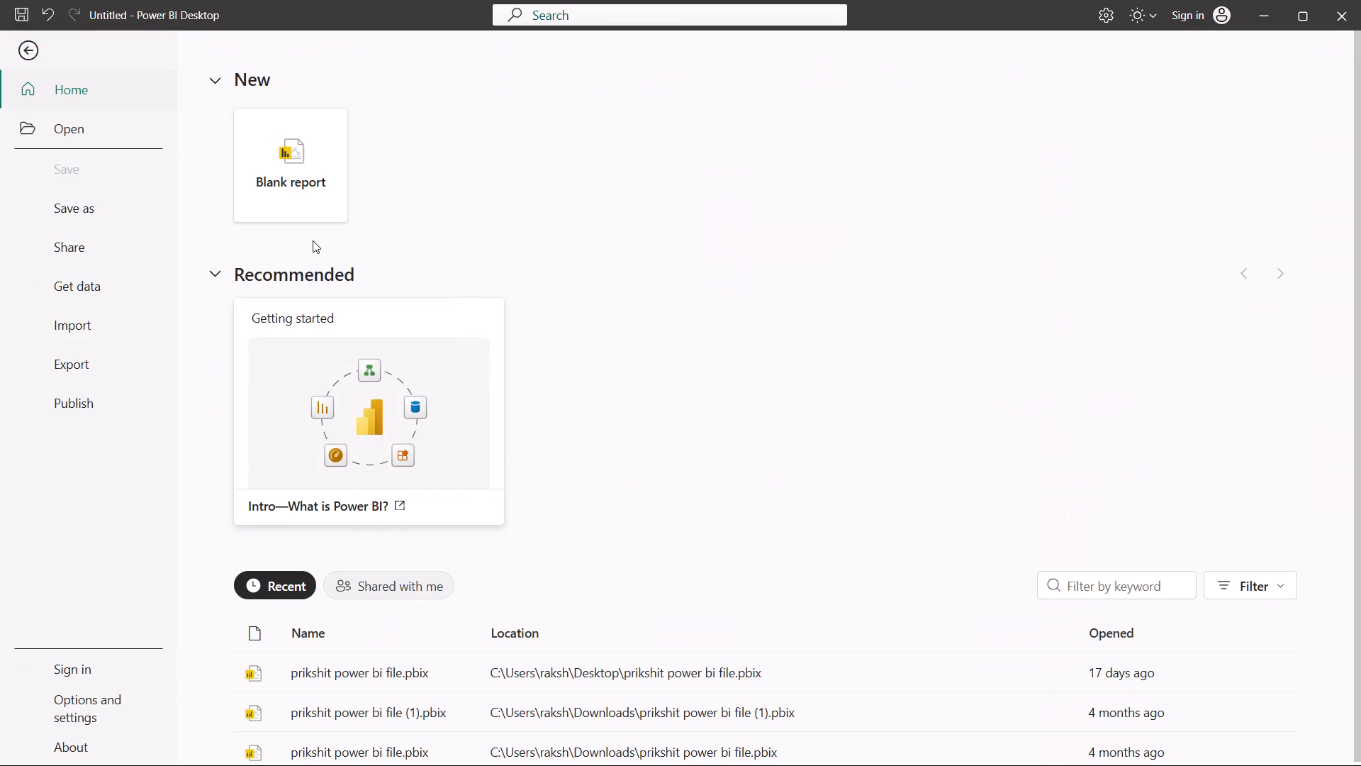
left_click(96, 203)
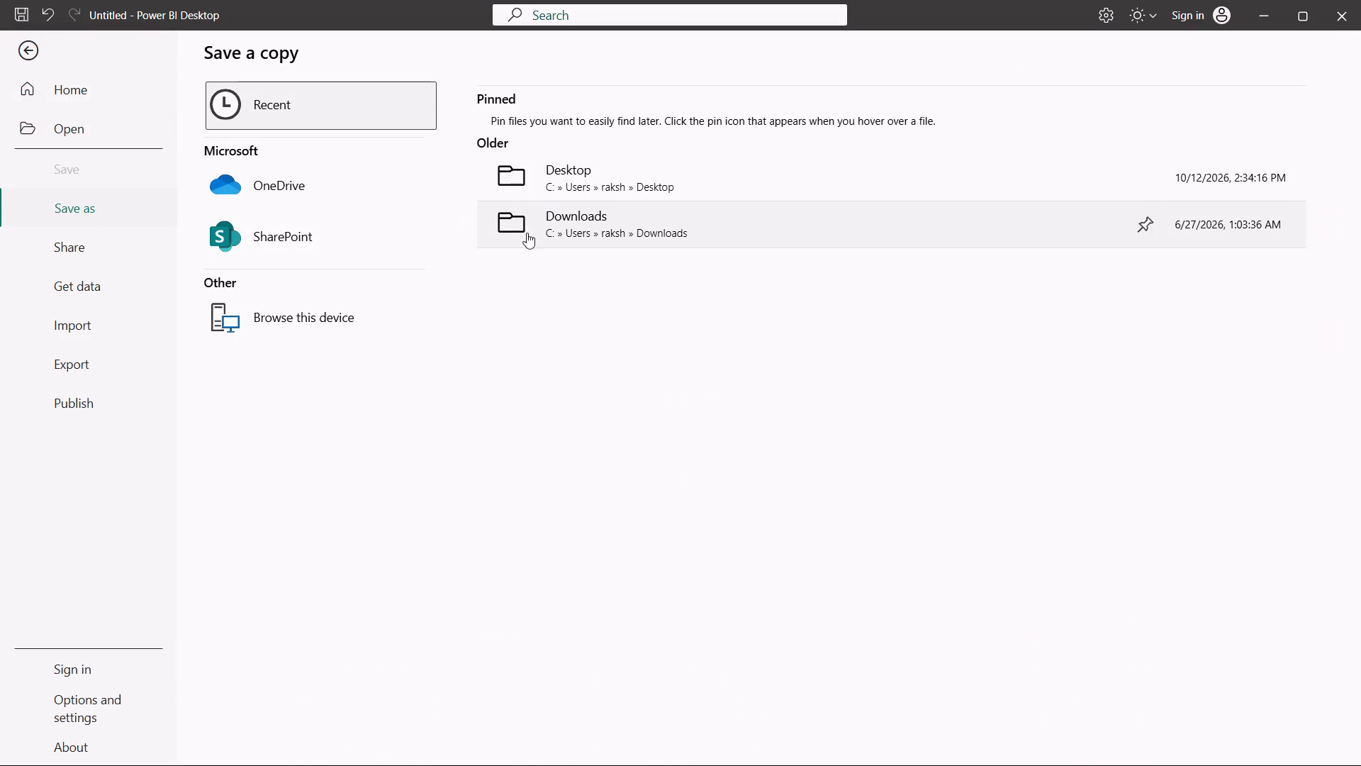
left_click(342, 107)
left_click(96, 217)
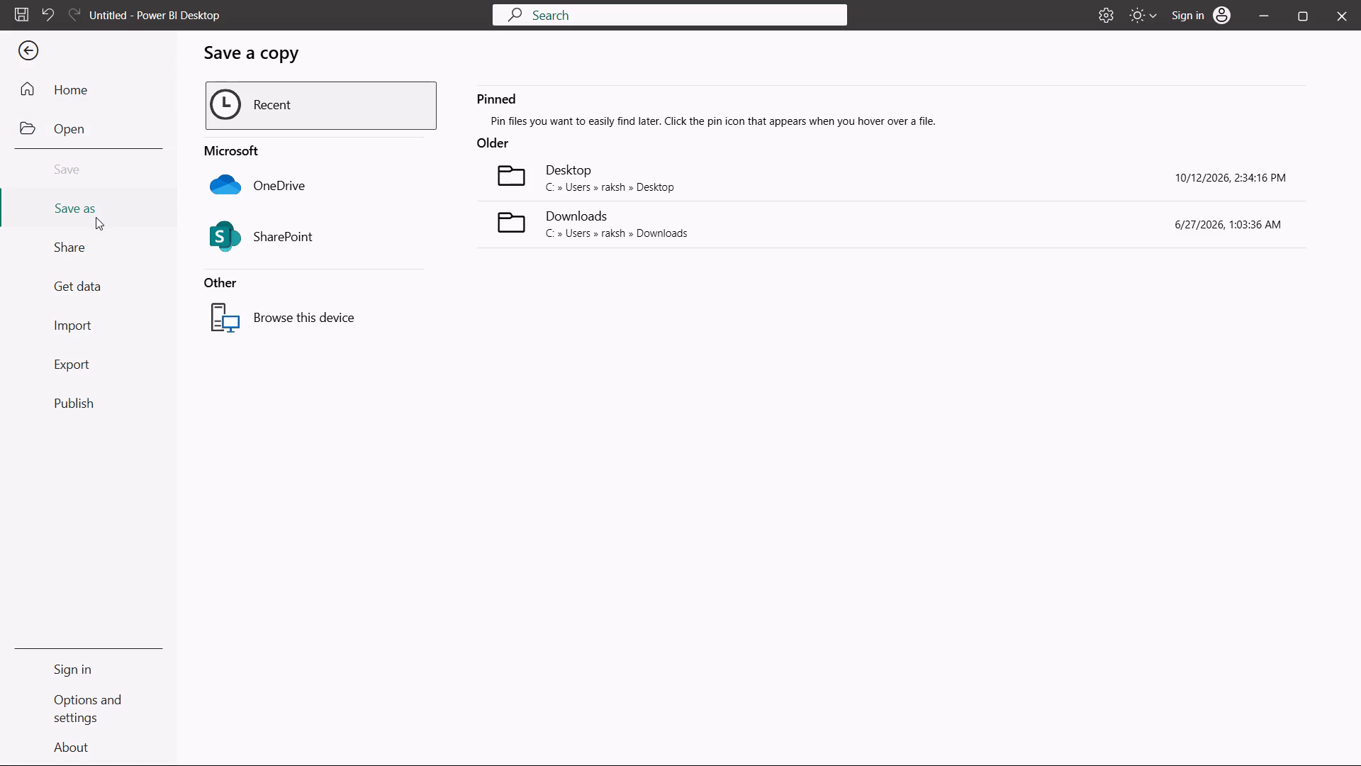
left_click(576, 176)
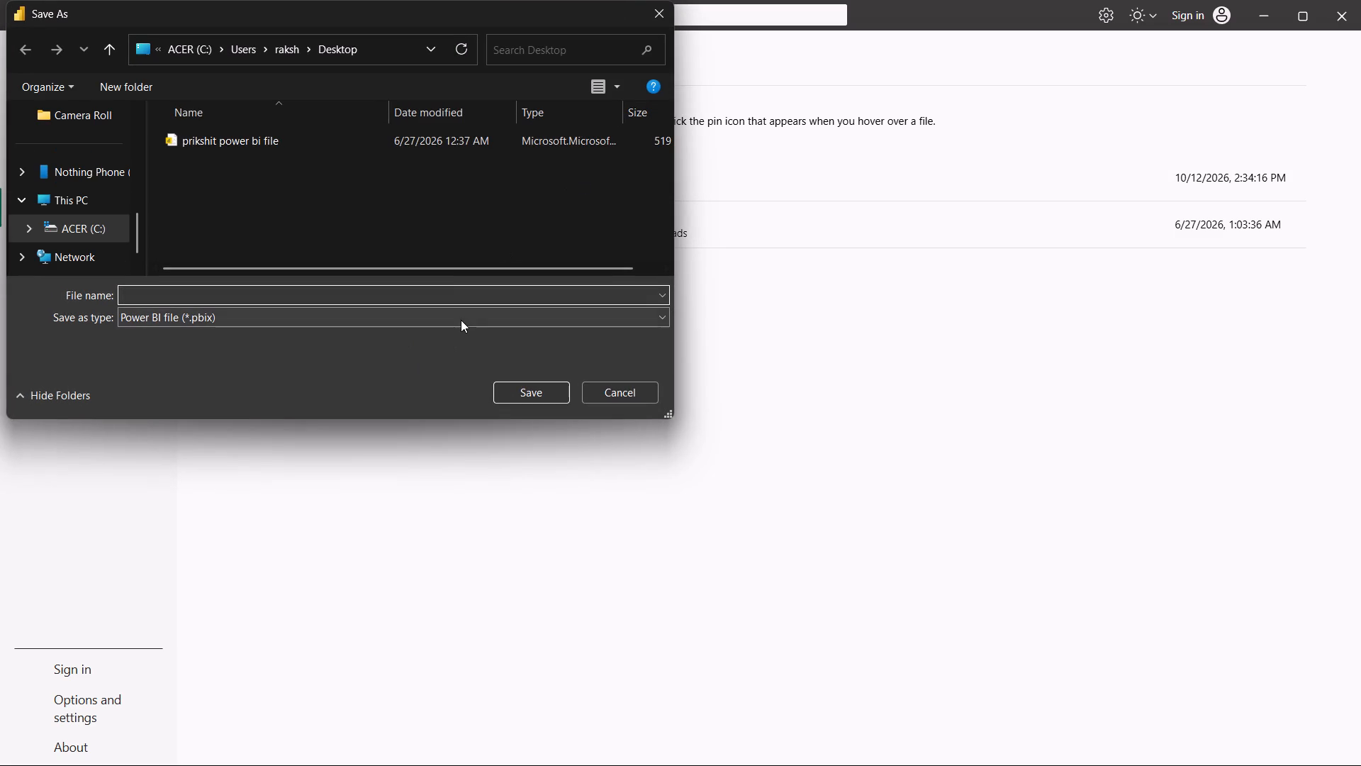
type("sales report analyi")
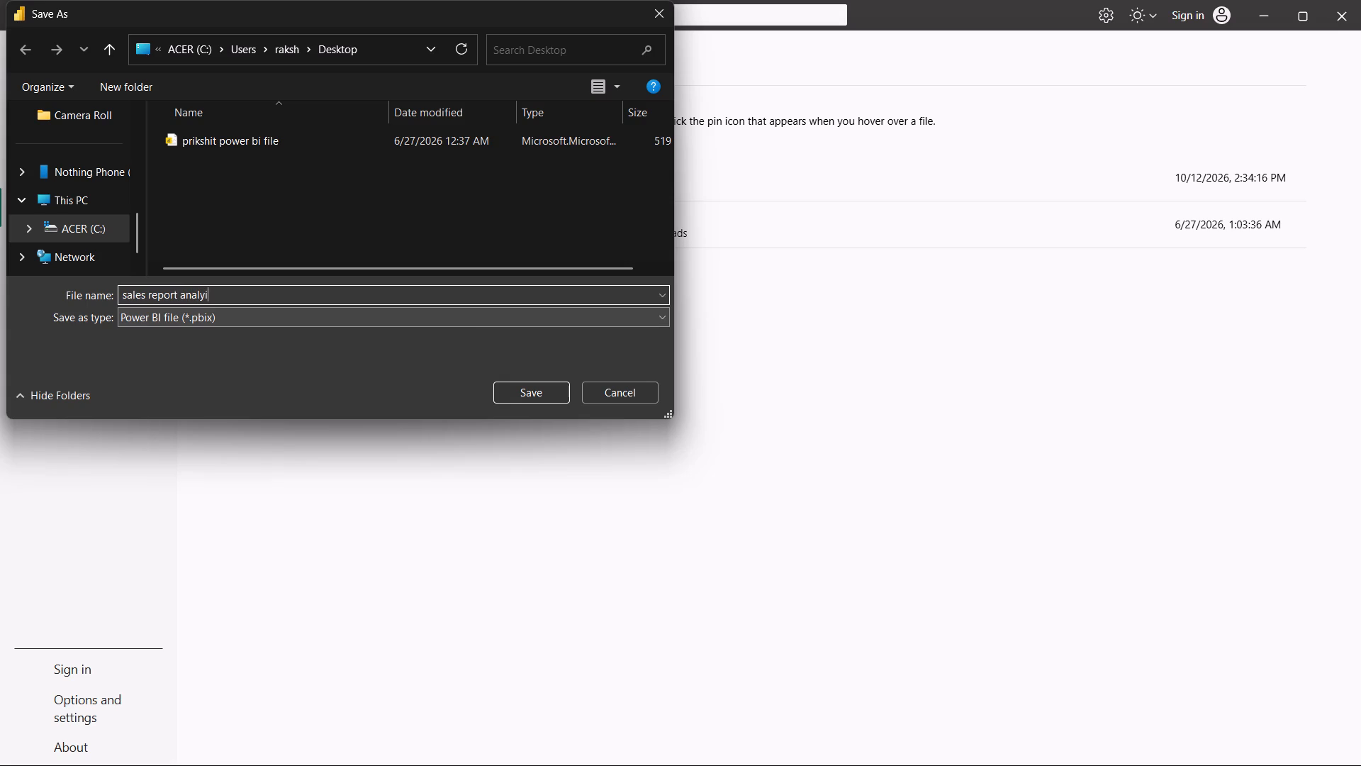
key("BackSpace")
type("sis")
key("space")
type("powwe")
key("BackSpace")
key("BackSpace")
type("er bi report")
left_click(177, 296)
key("BackSpace")
key("BackSpace")
key("BackSpace")
key("BackSpace")
key("BackSpace")
key("BackSpace")
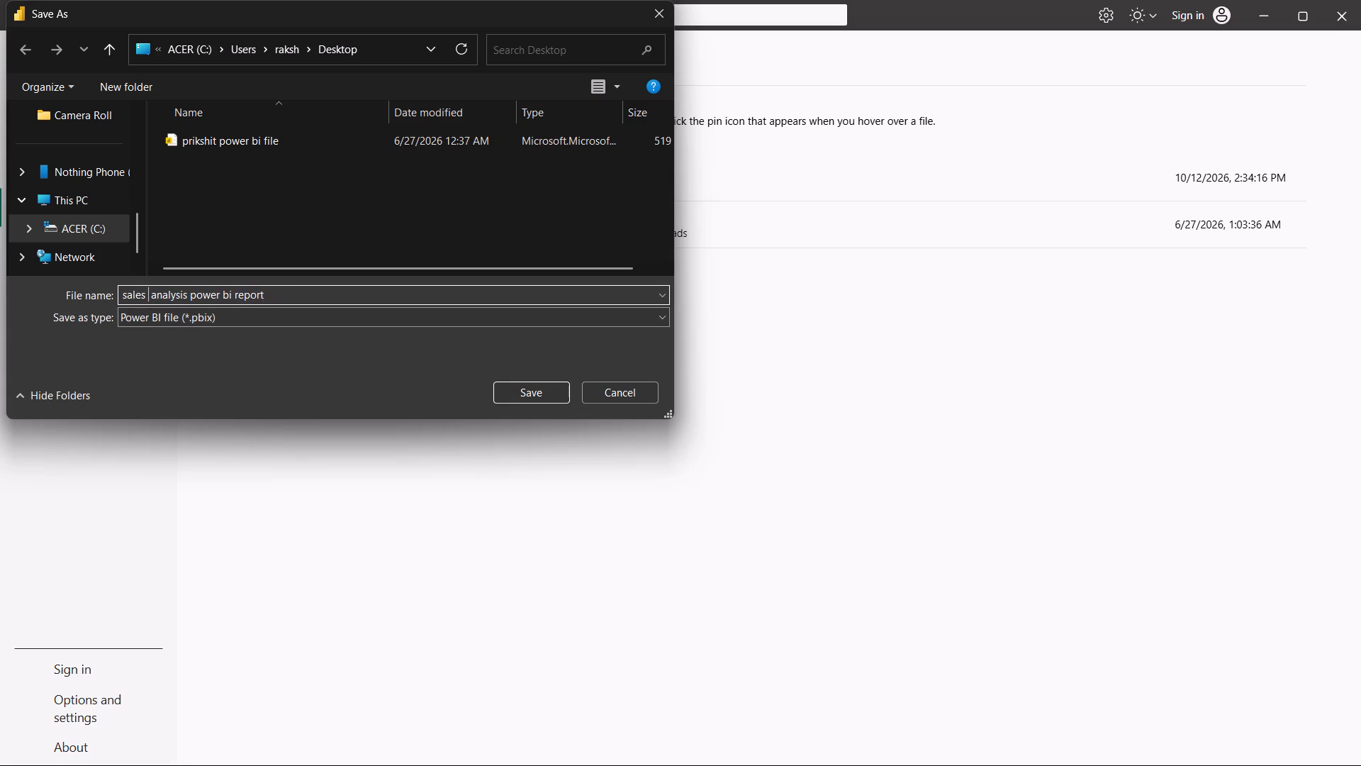
key("BackSpace")
left_click(503, 401)
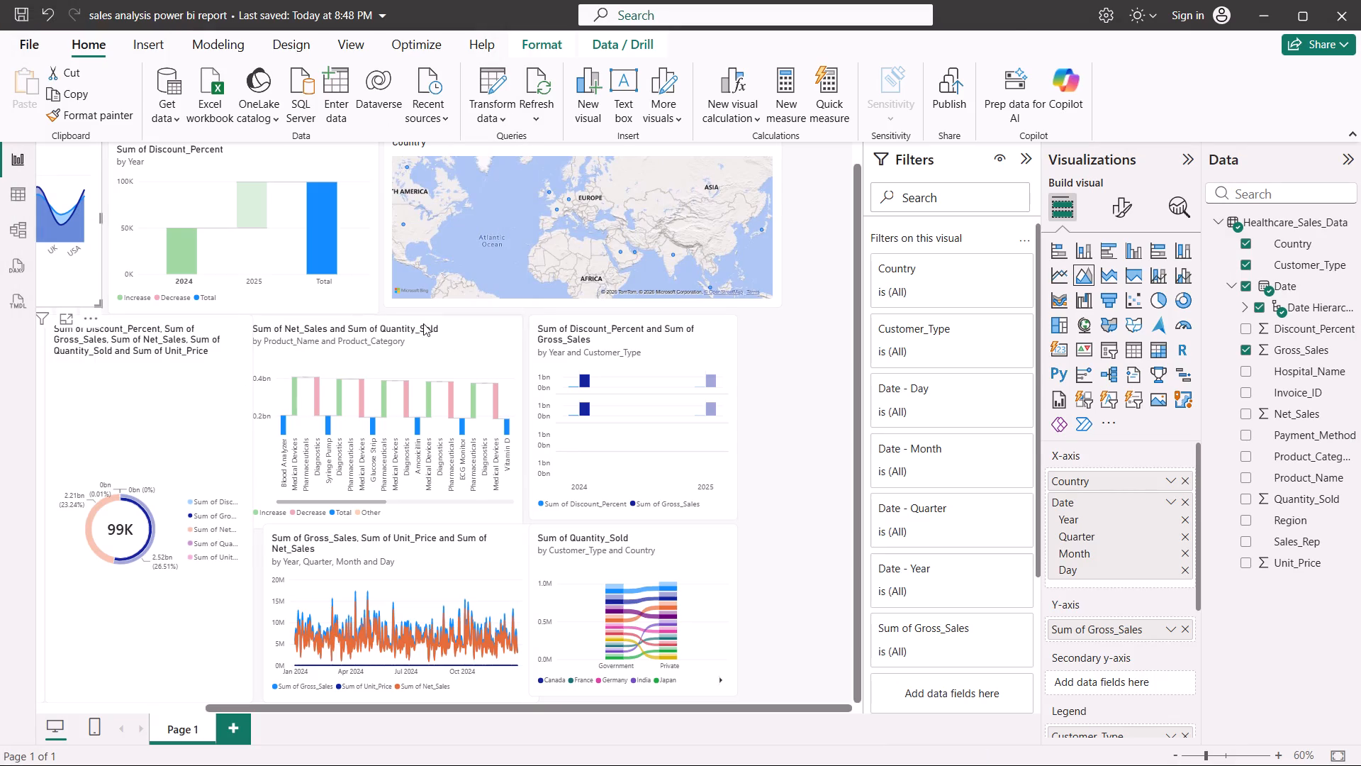
Collapse the Filters pane.
left_click(1027, 154)
Close Power BI Desktop, saving the changes to the report.
left_click(1360, 1)
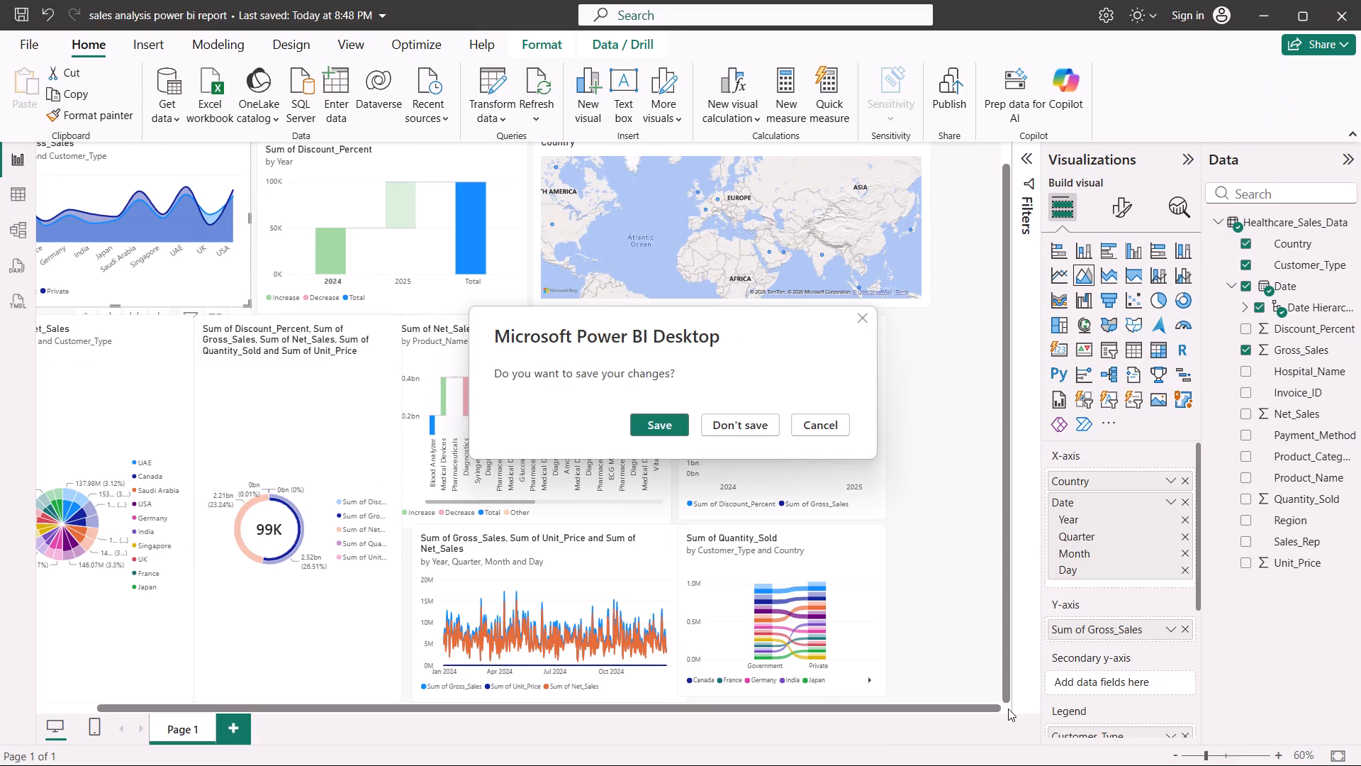
left_click(1345, 3)
left_click(1342, 17)
left_click(667, 430)
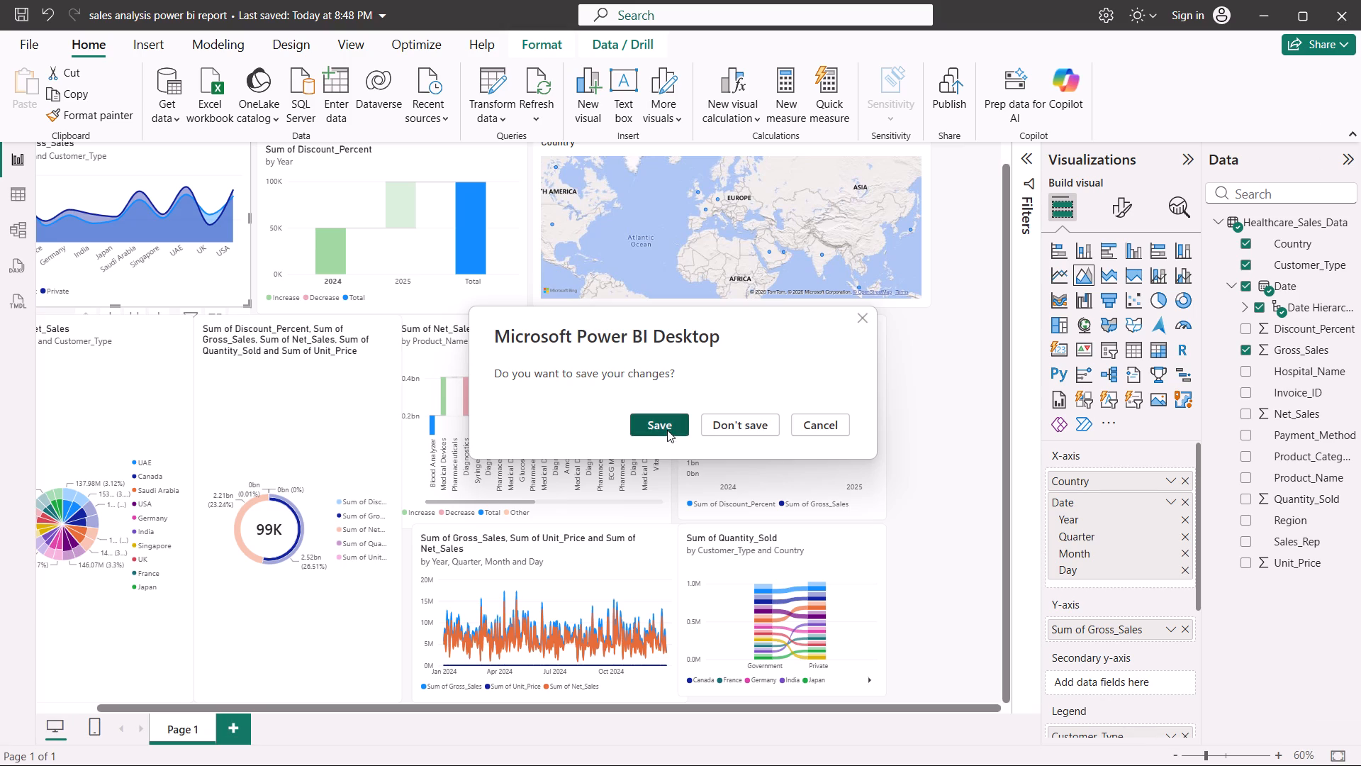